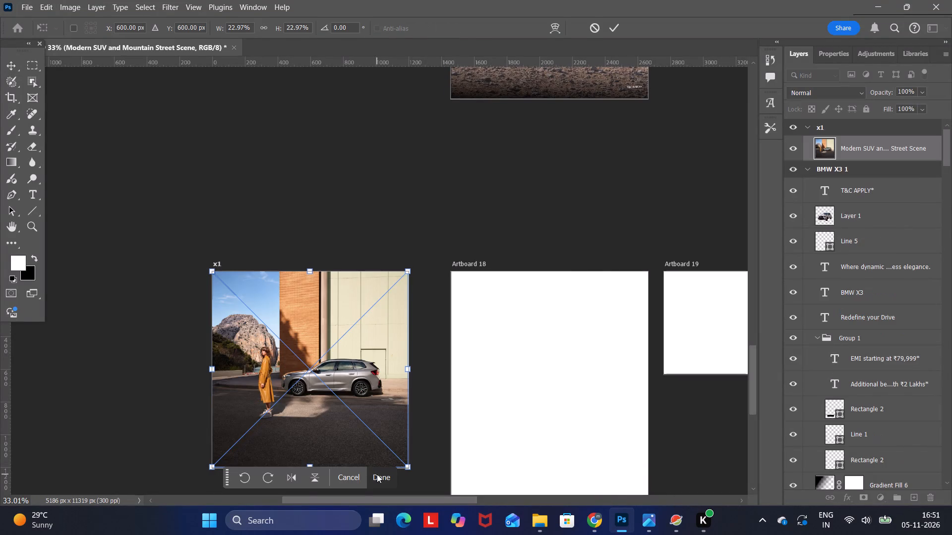
Commit the SUV and mountain street photo's transform at 22.97% scale, filling the x1 artboard, and deselect it.
left_click(377, 474)
left_click(335, 216)
Enlarge the street photo to about 28.3% and reposition it to about X 600.5, Y 566.5 px on the x1 artboard.
scroll(345, 350, "down", 9)
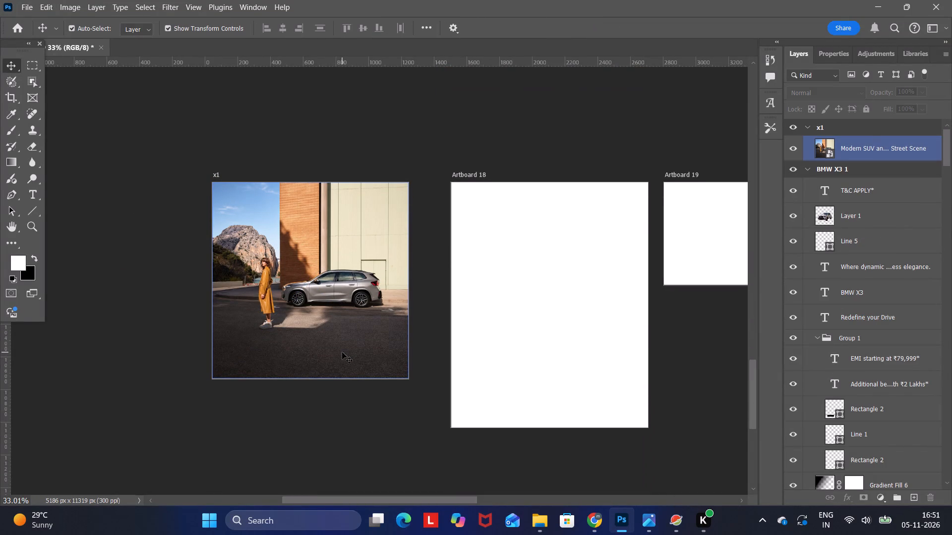
scroll(332, 351, "up", 6, "alt")
scroll(290, 354, "up", 4)
left_click(289, 355)
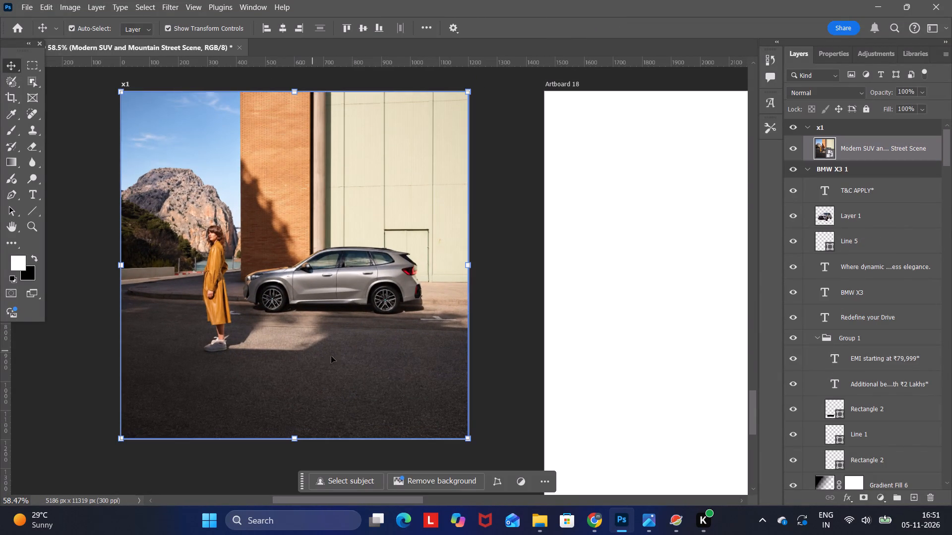
left_click_drag(472, 441, 487, 458, "shift")
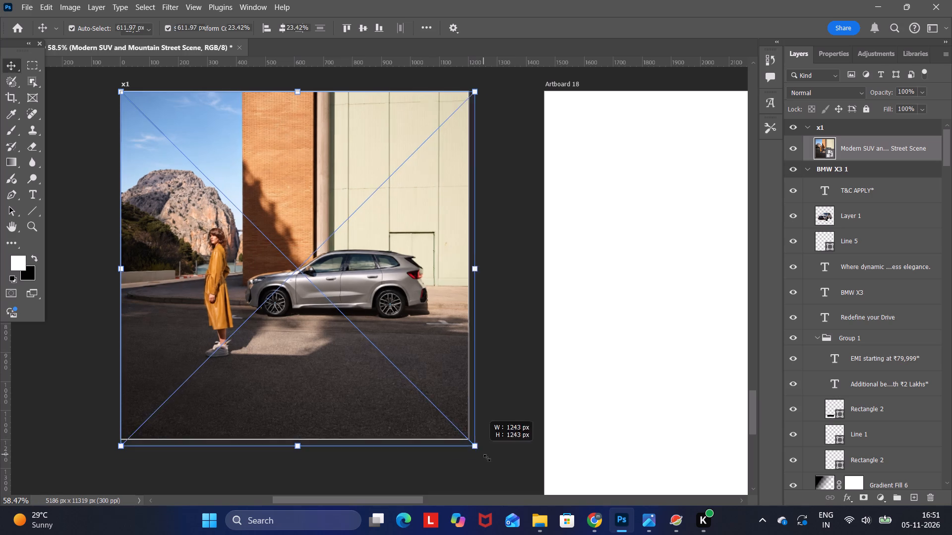
left_click_drag(487, 458, 502, 470, "shift")
left_click_drag(426, 403, 404, 389)
left_click_drag(475, 453, 508, 486, "shift")
left_click_drag(436, 413, 427, 396)
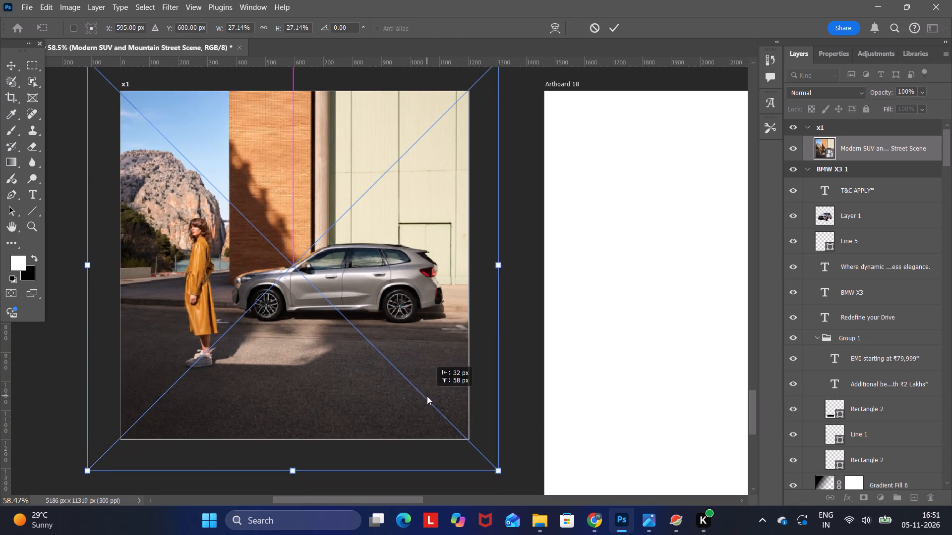
left_click_drag(427, 396, 427, 391)
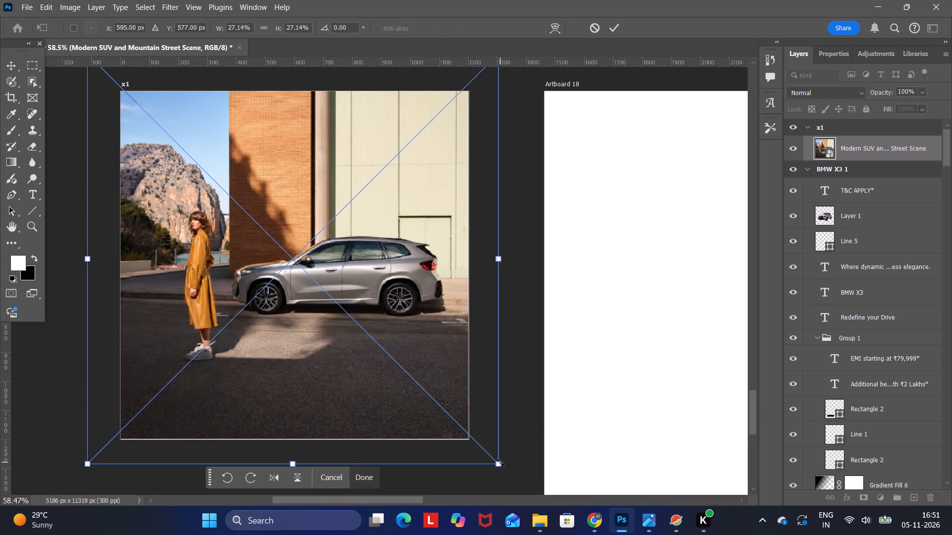
left_click_drag(500, 462, 519, 479, "shift")
left_click_drag(429, 413, 422, 404)
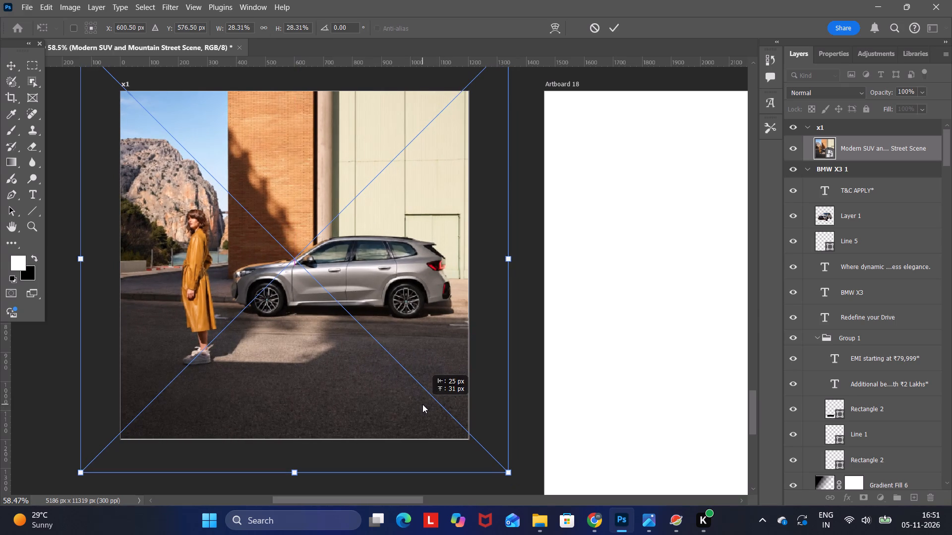
left_click_drag(422, 404, 422, 401)
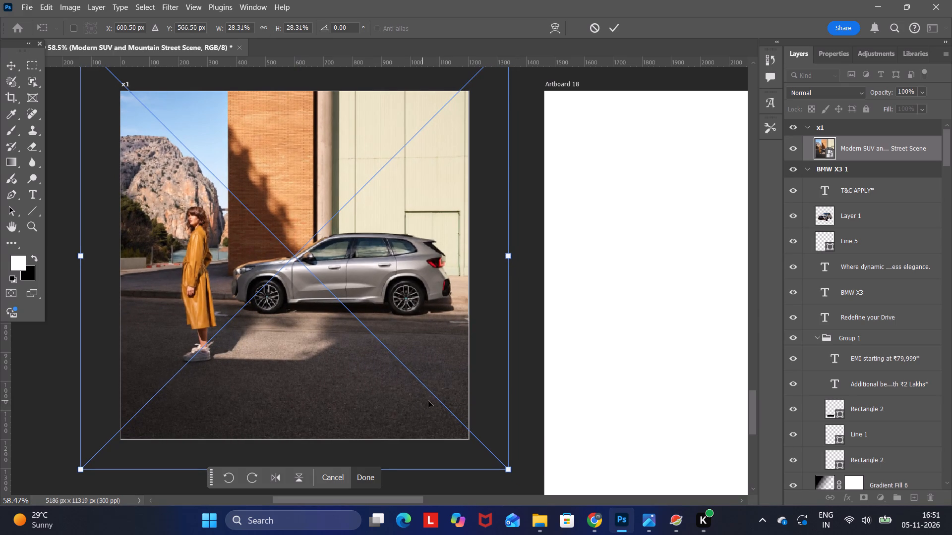
left_click(356, 477)
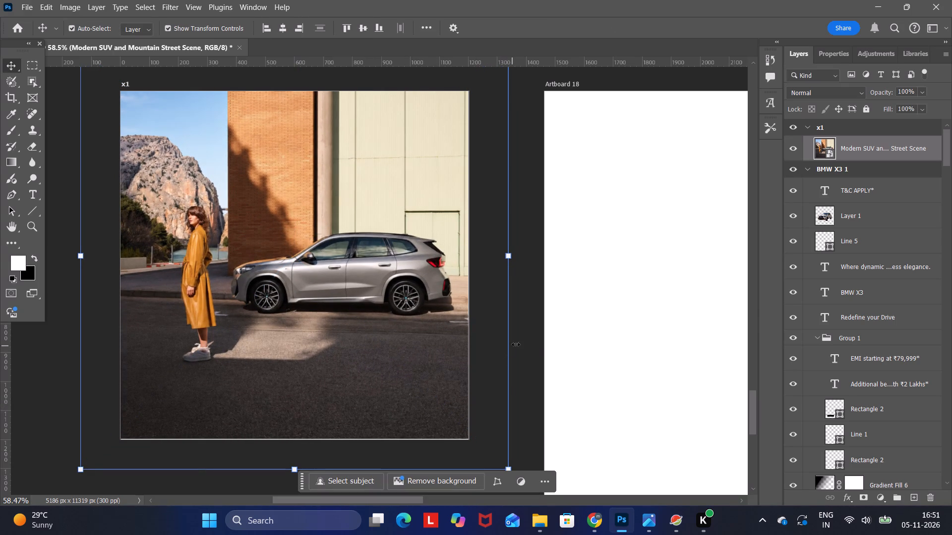
left_click(530, 339)
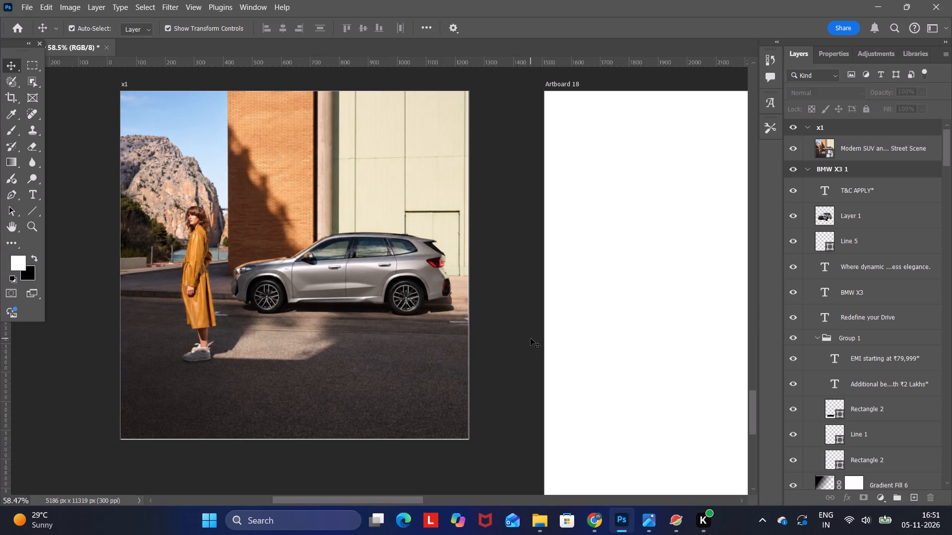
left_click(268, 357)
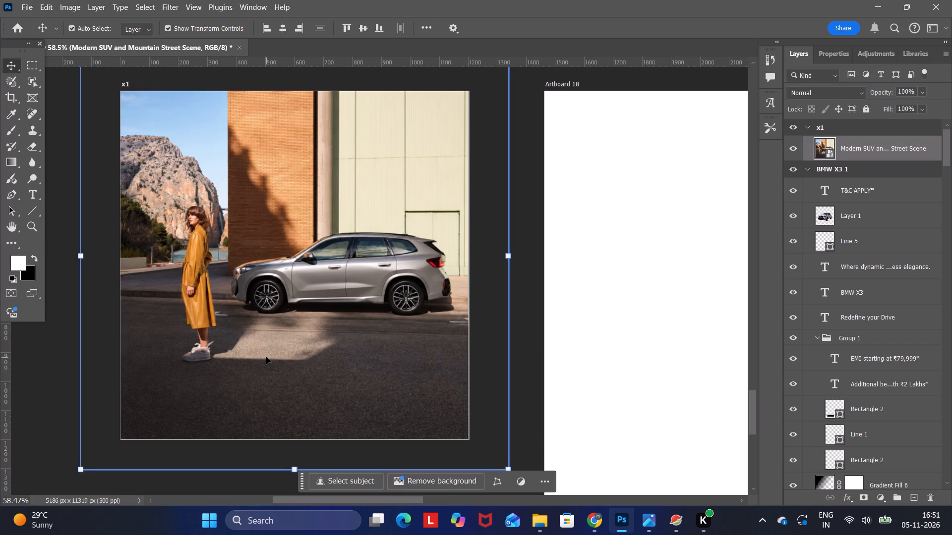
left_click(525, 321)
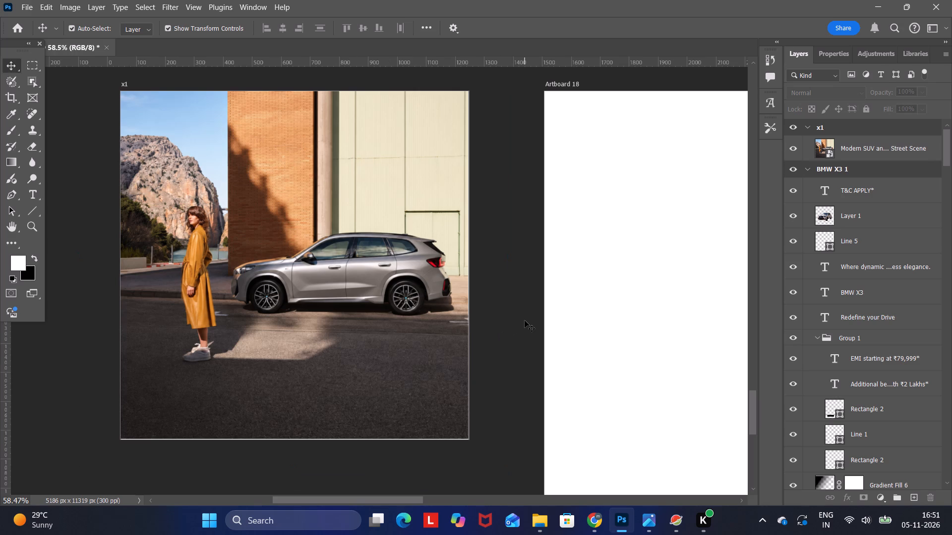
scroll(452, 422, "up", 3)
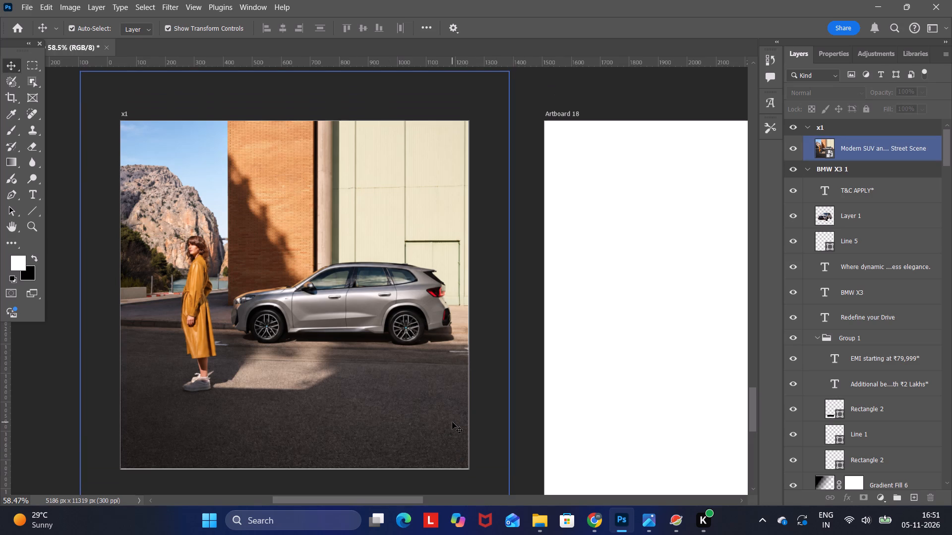
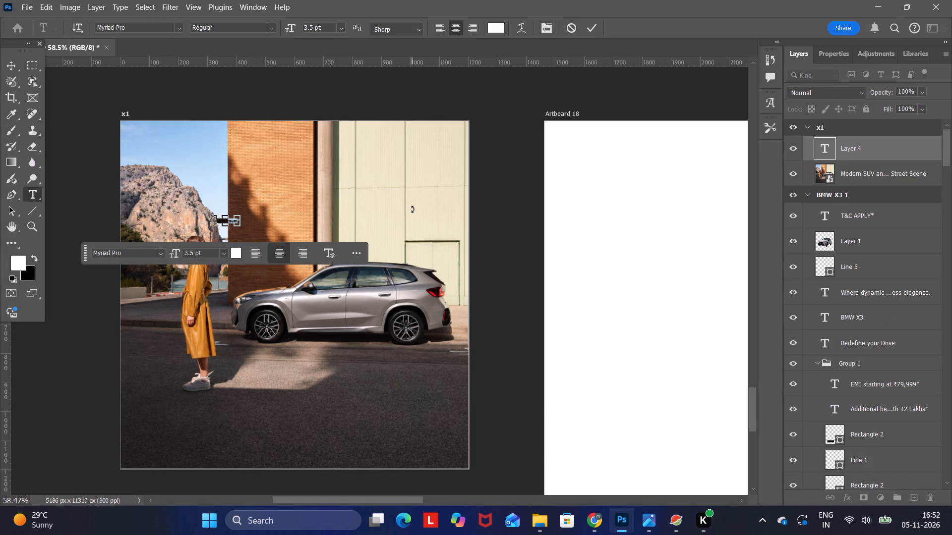
key("ctrl+v")
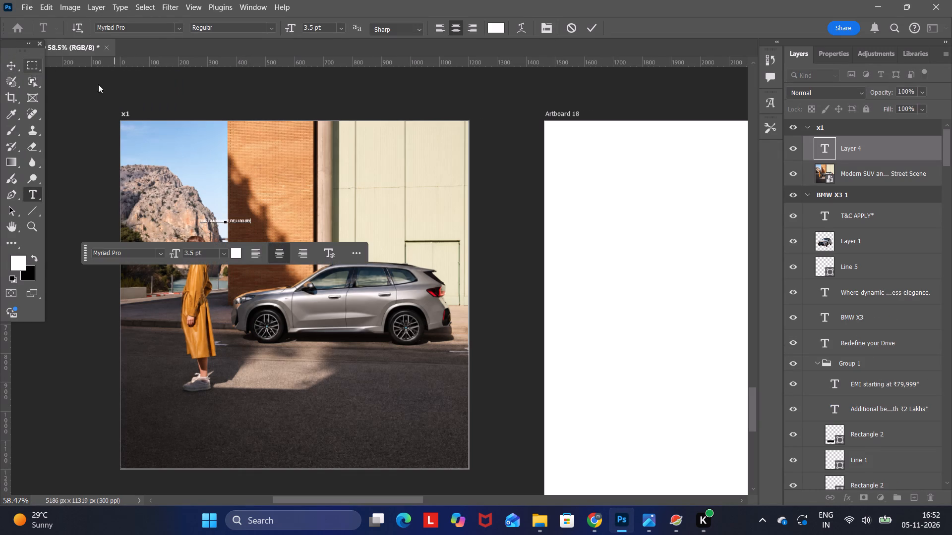
left_click(4, 64)
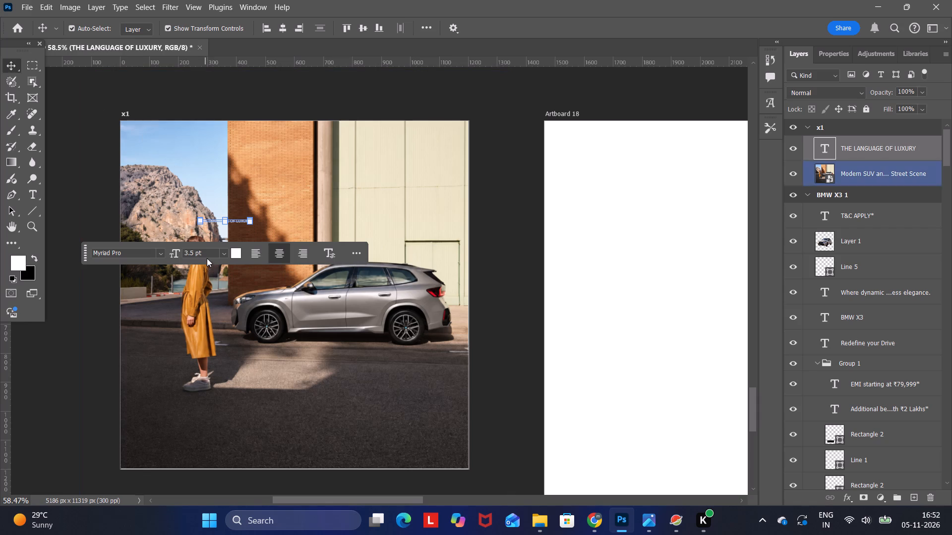
Set the "THE LANGUAGE OF LUXURY" headline to 18 pt and move it to the horizontal centre of the artboard's upper area.
left_click(223, 253)
left_click(206, 361)
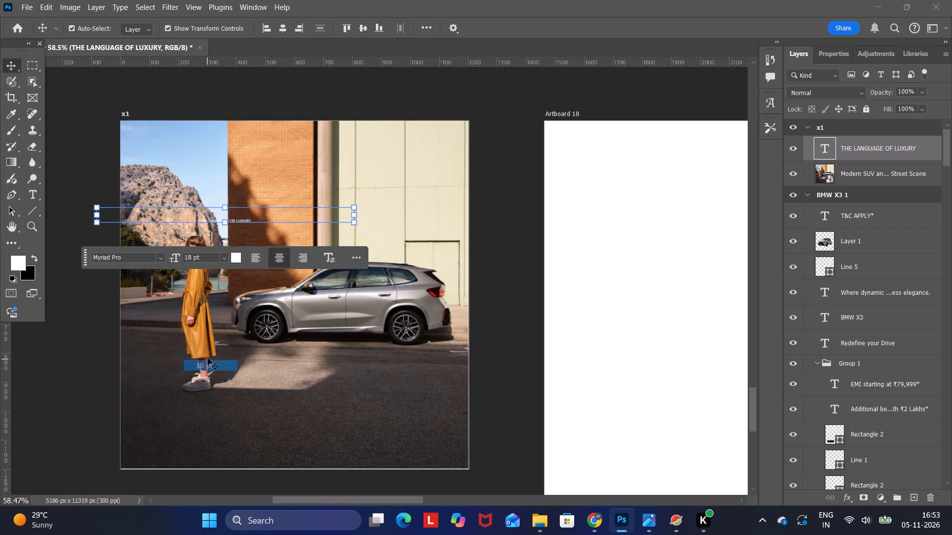
left_click_drag(278, 214, 286, 213)
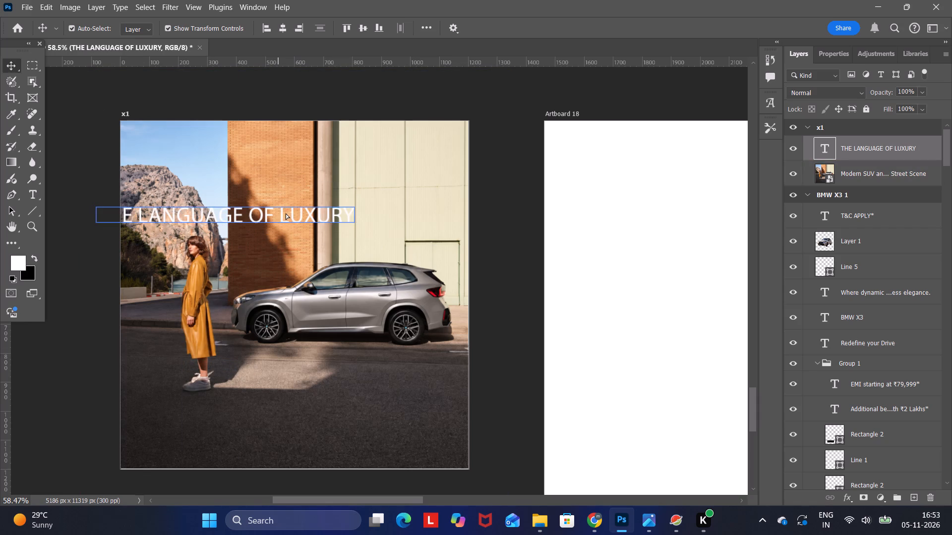
left_click_drag(286, 213, 345, 180)
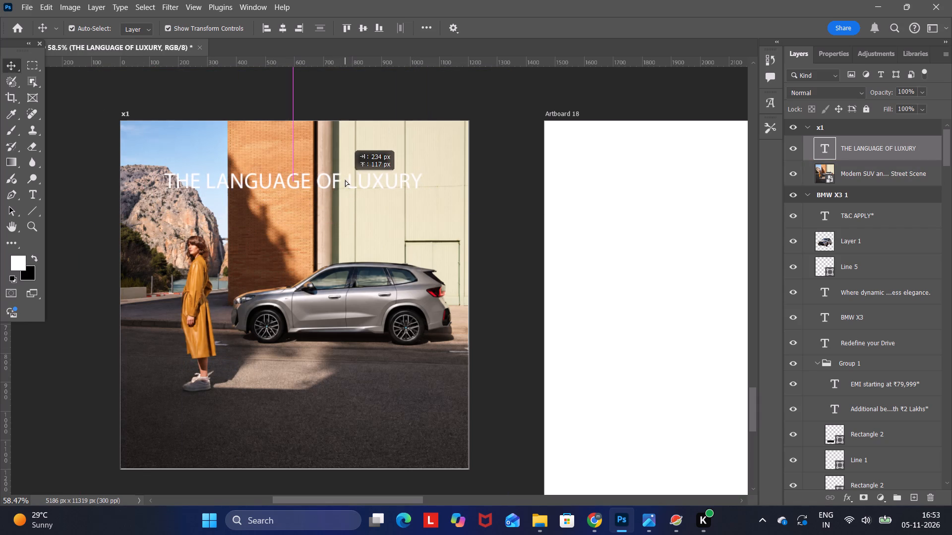
left_click_drag(345, 180, 343, 178)
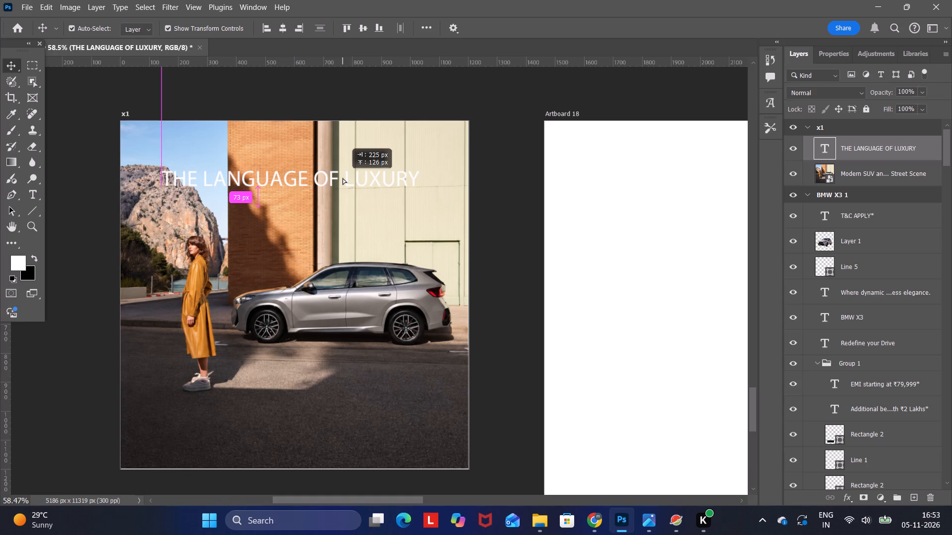
left_click_drag(343, 178, 346, 178)
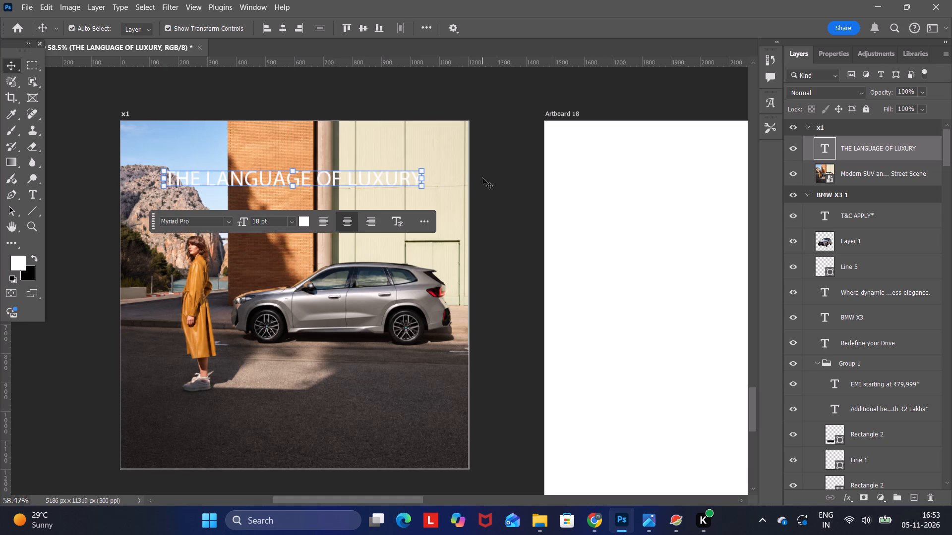
Change the headline's font to Calibri Bold and deselect it.
left_click(225, 223)
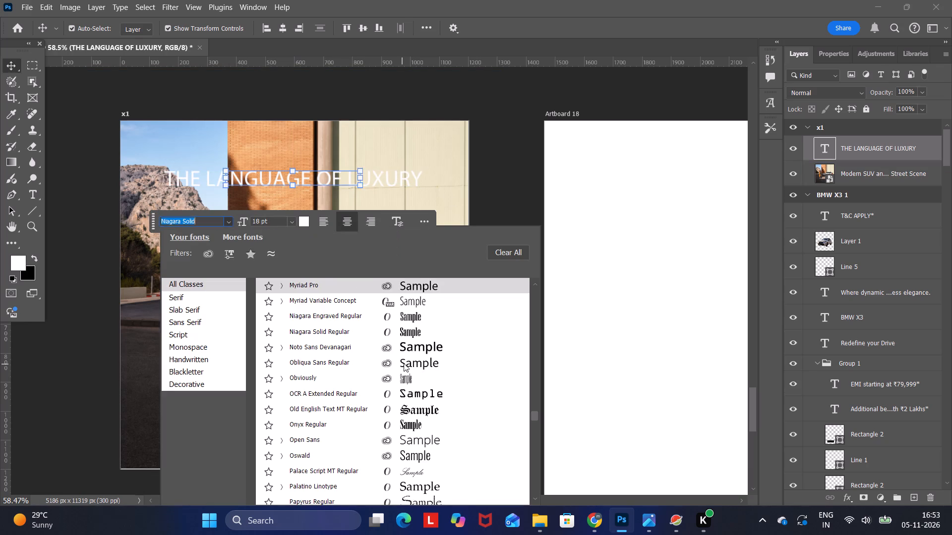
scroll(417, 349, "up", 6)
scroll(417, 349, "up", 20)
scroll(417, 349, "up", 11)
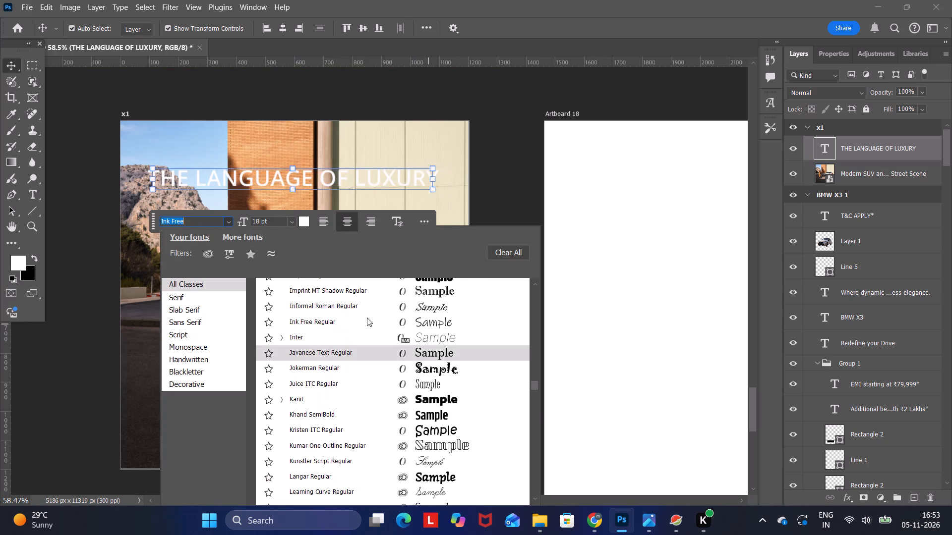
left_click(193, 286)
left_click_drag(533, 384, 520, 329)
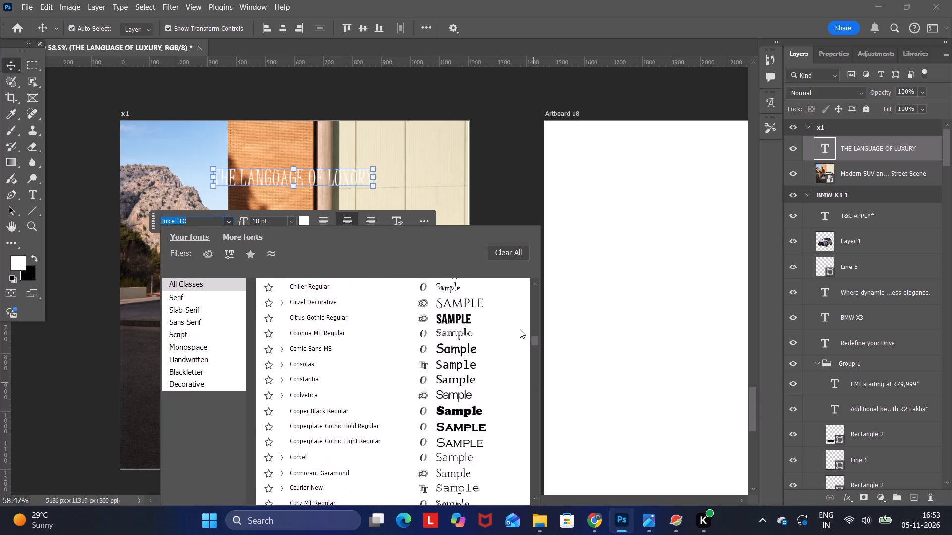
left_click_drag(520, 329, 512, 279)
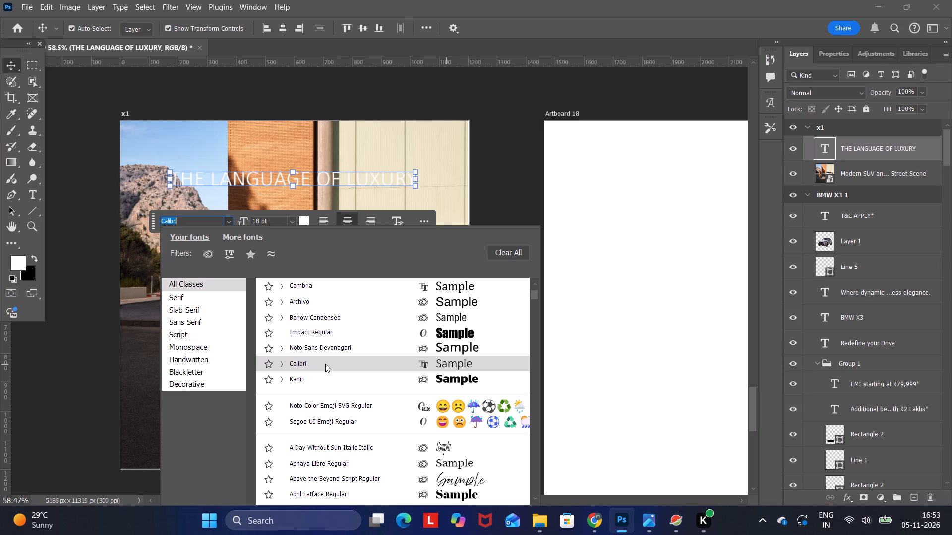
left_click(281, 364)
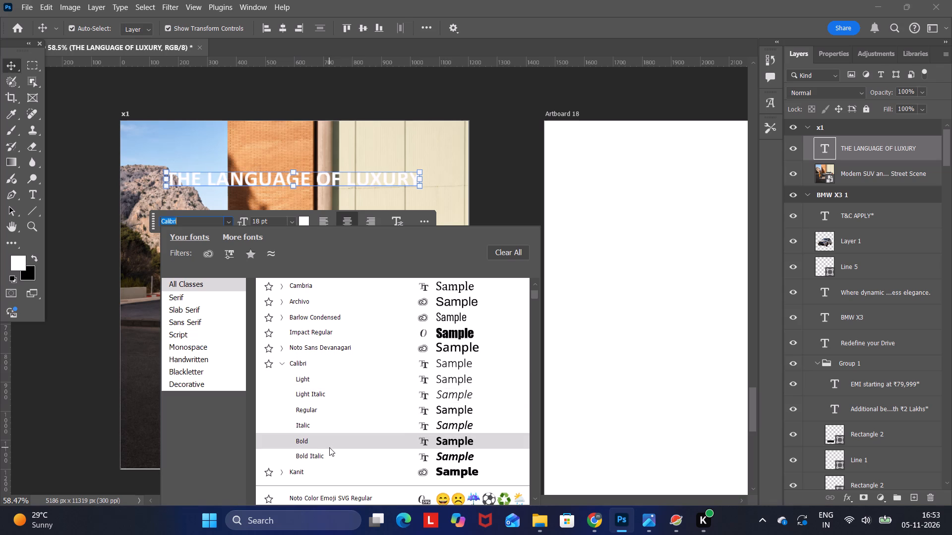
left_click(330, 443)
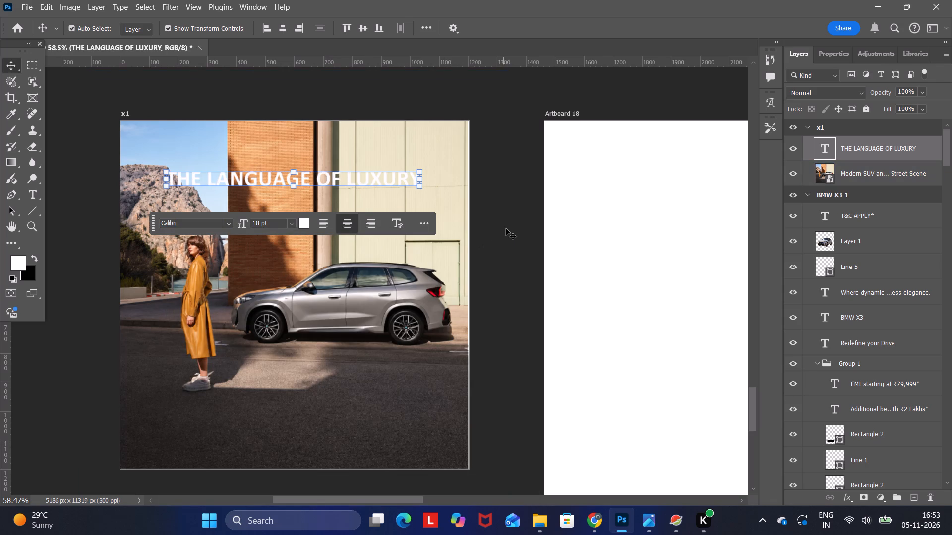
left_click(508, 227)
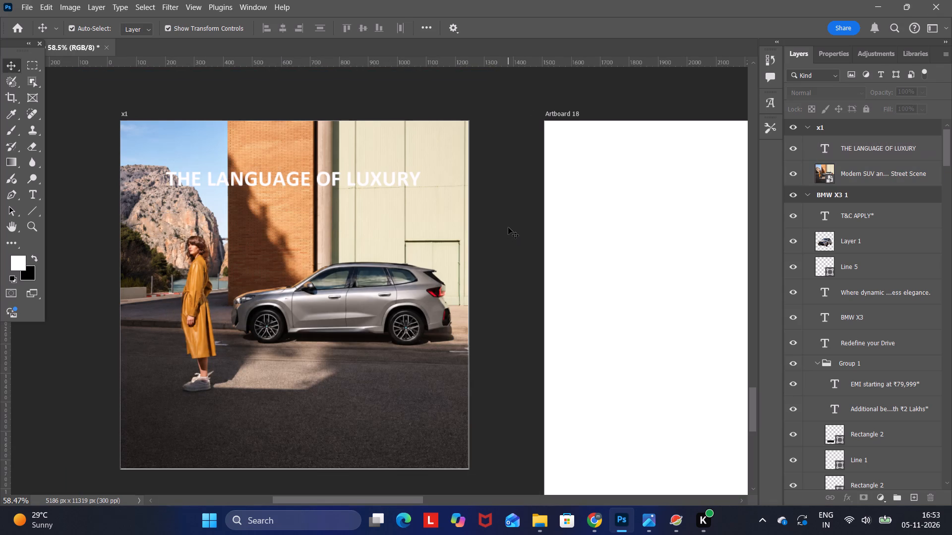
Draw a dark-to-transparent linear gradient over the street photo, from above the x1 artboard's top edge down to the SUV.
left_click(191, 229)
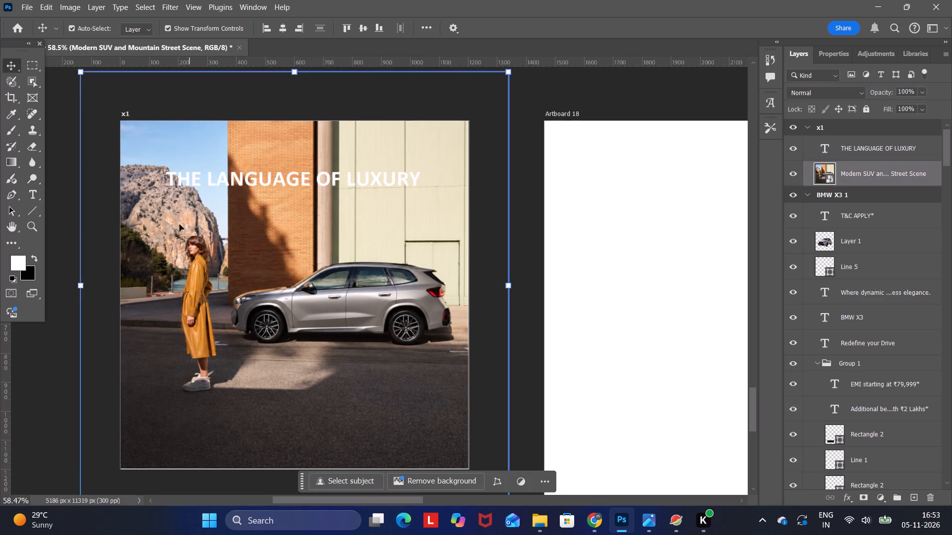
left_click(14, 162)
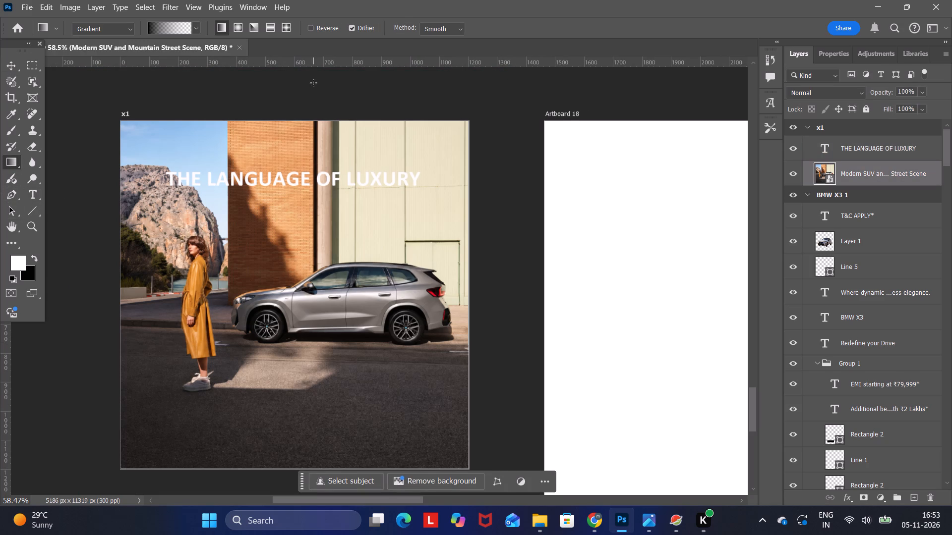
left_click_drag(297, 80, 294, 302)
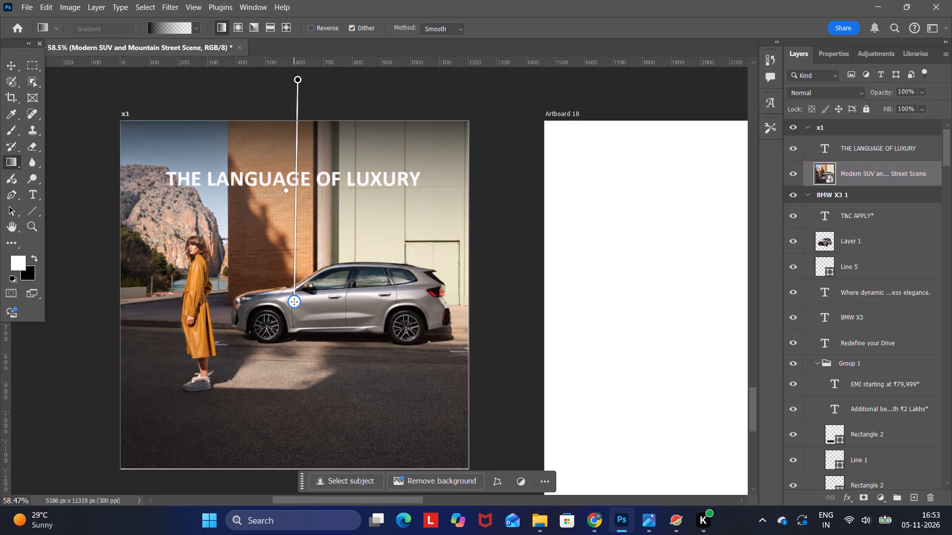
Shorten the gradient over the street photo, starting it closer to the artboard's top edge and ending it just above the SUV's bonnet.
left_click_drag(294, 302, 294, 283)
left_click_drag(297, 79, 296, 82)
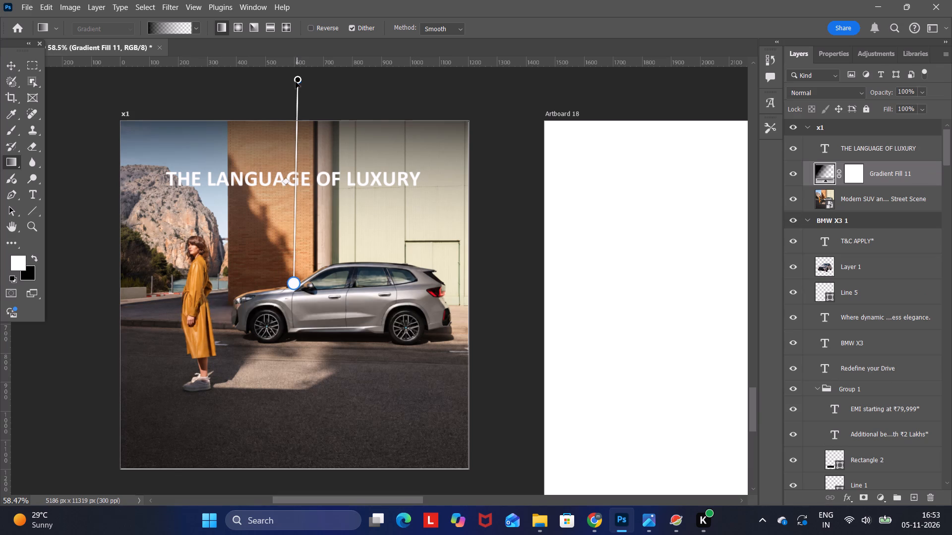
left_click_drag(296, 82, 292, 90)
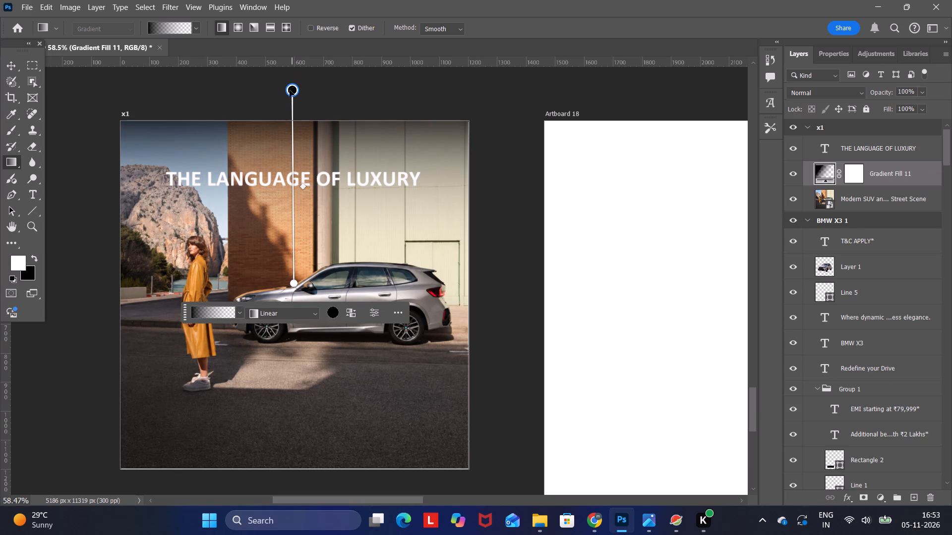
left_click_drag(297, 283, 296, 267)
left_click_drag(291, 90, 292, 99)
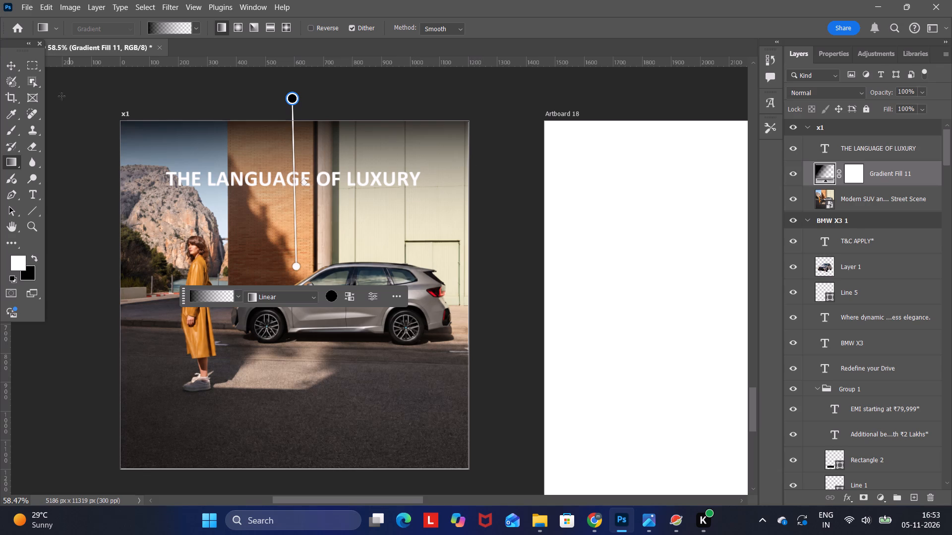
Set the "THE LANGUAGE OF LUXURY" headline's size to 19 pt and deselect it.
left_click(7, 64)
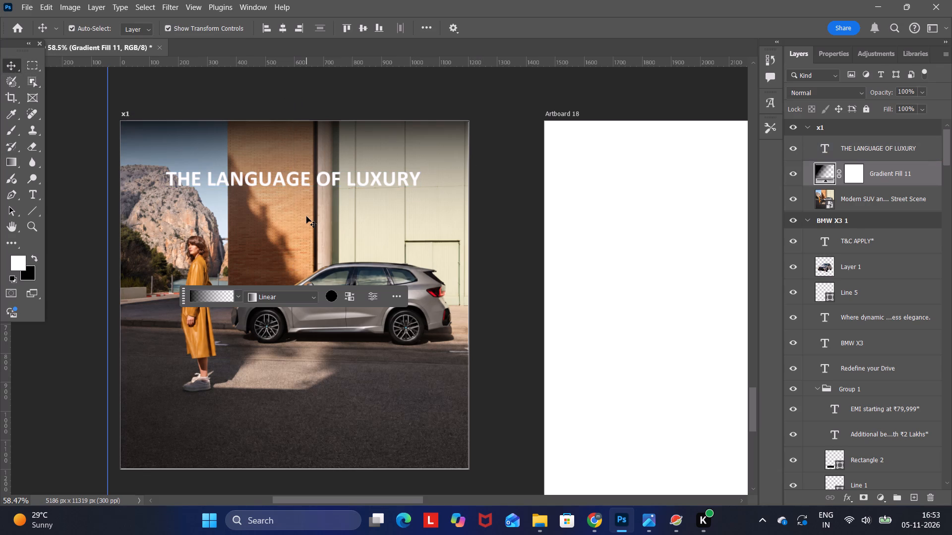
left_click(331, 184)
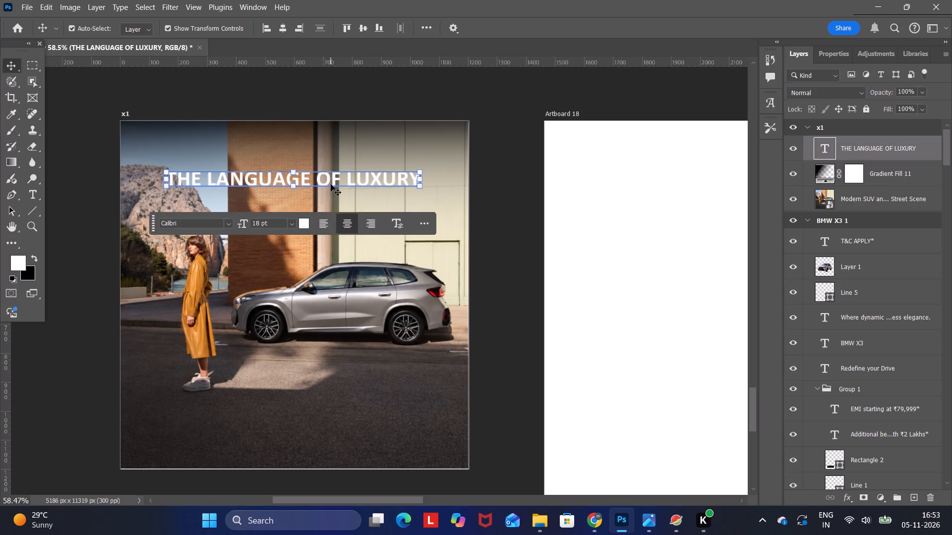
left_click(257, 223)
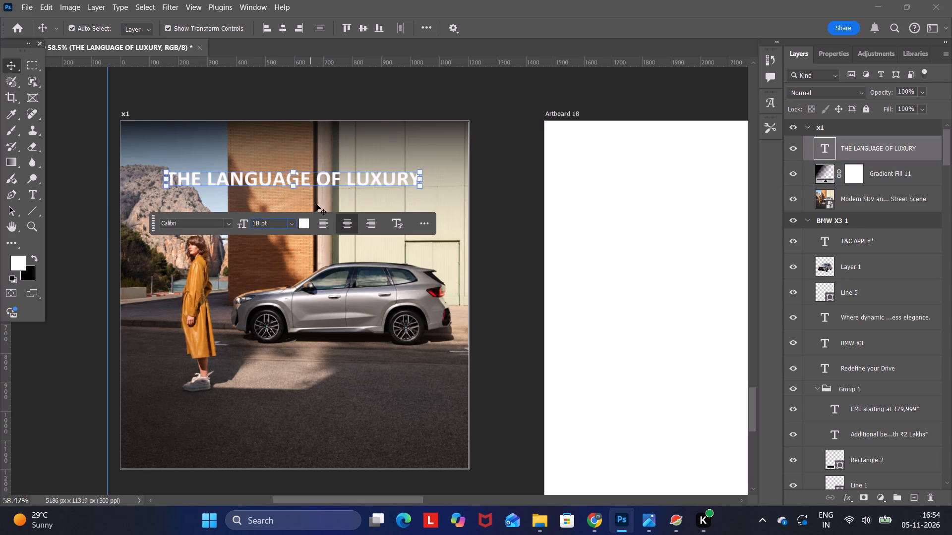
key("Delete")
key("Page_Up")
key("Return")
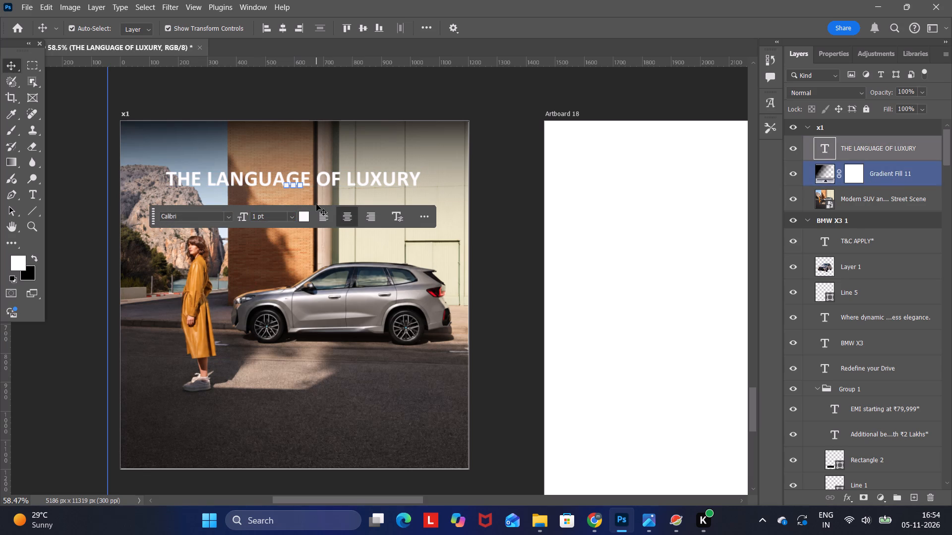
left_click(253, 219)
left_click(254, 219)
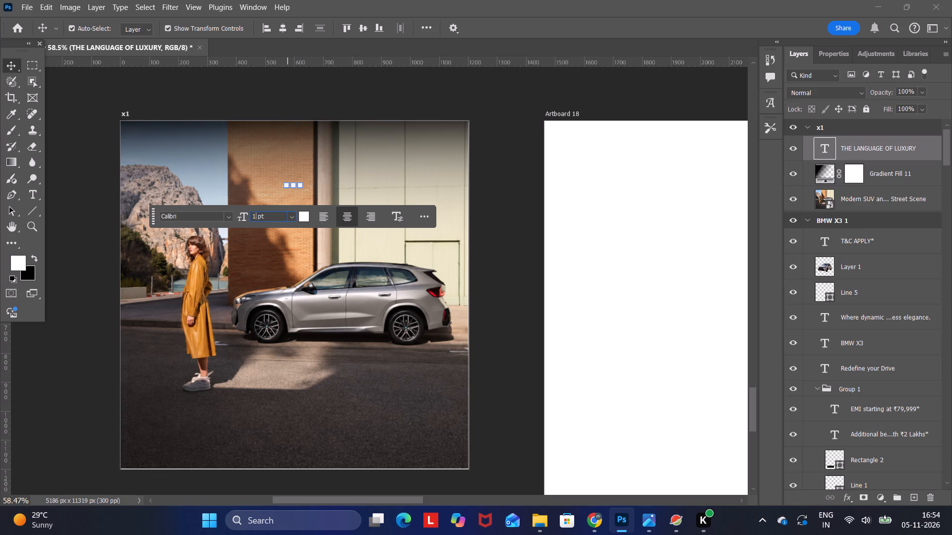
key("Page_Up")
key("Return")
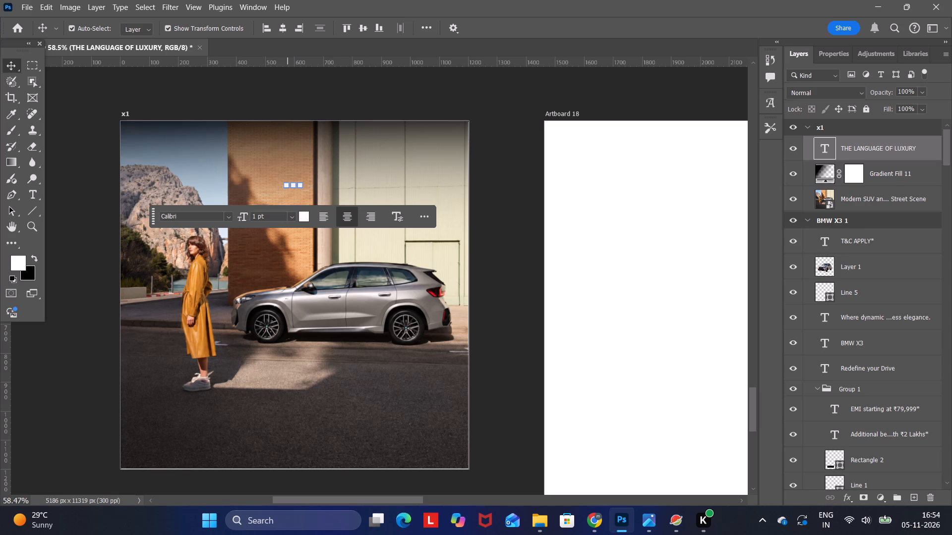
left_click(254, 219)
key("9")
key("Return")
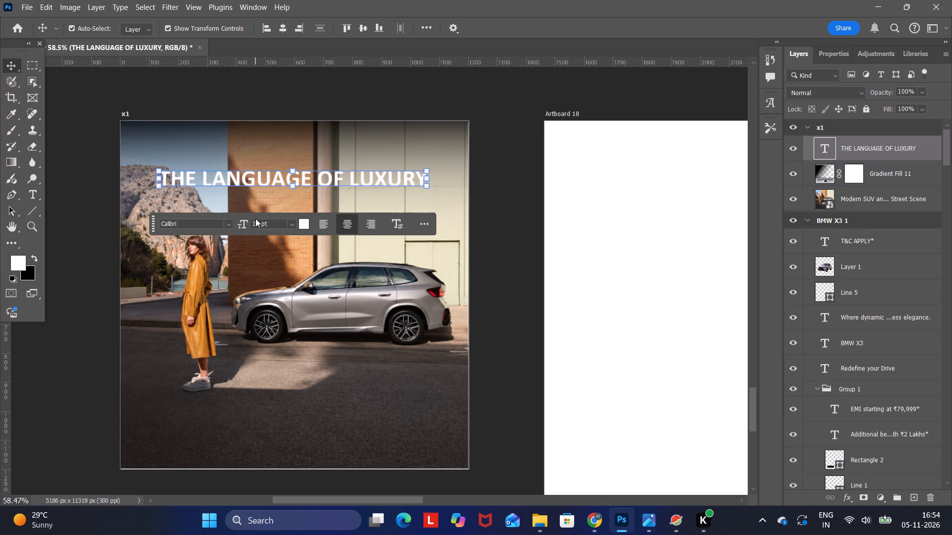
left_click(493, 160)
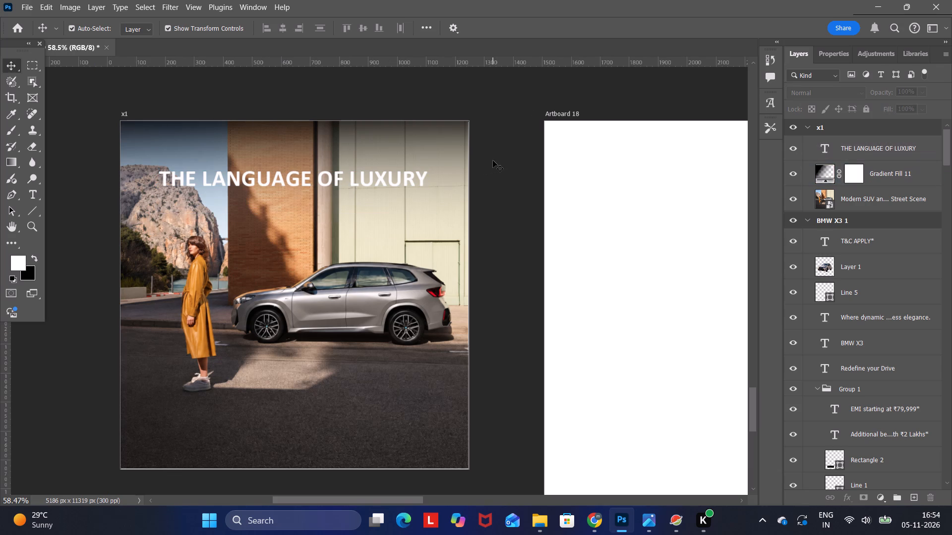
left_click(619, 521)
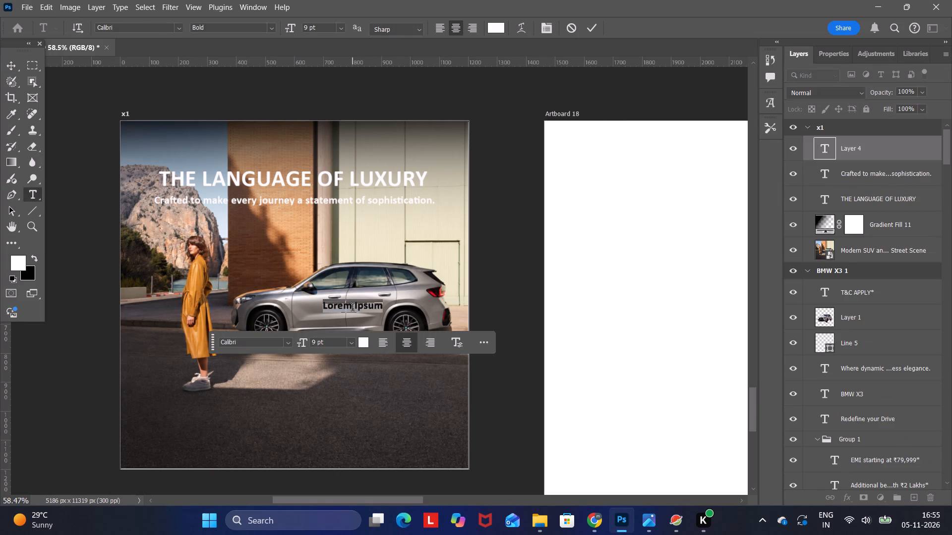
type("BMW")
key("space")
type("X1")
left_click(12, 62)
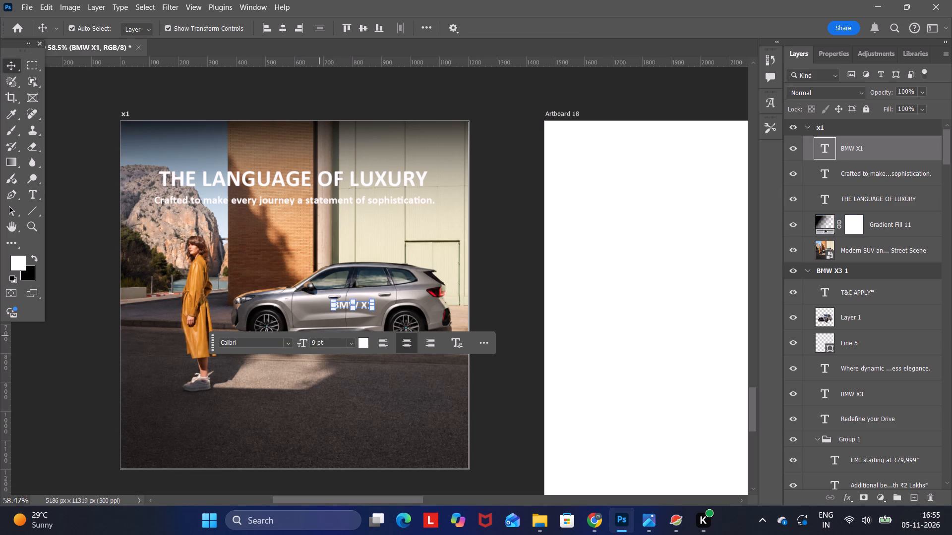
Set the "BMW X1" text to 20 pt and move it centred above the "THE LANGUAGE OF LUXURY" headline.
left_click_drag(314, 342, 303, 342)
type("20")
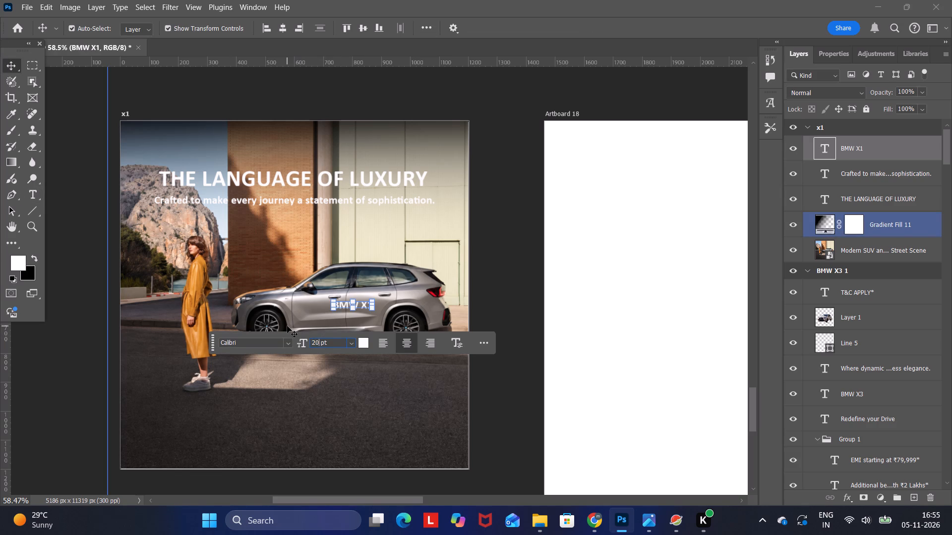
key("Return")
left_click_drag(355, 302, 297, 154)
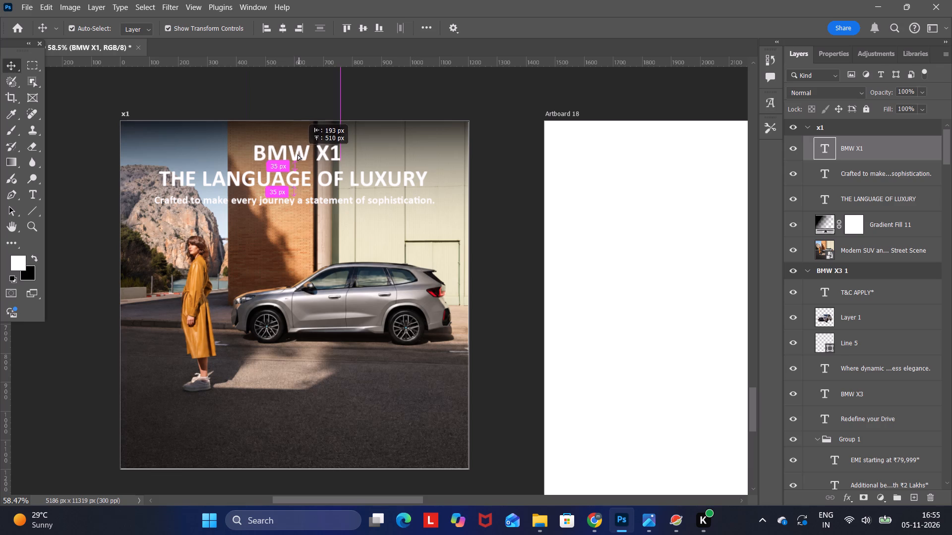
left_click_drag(297, 154, 296, 154)
left_click(512, 176)
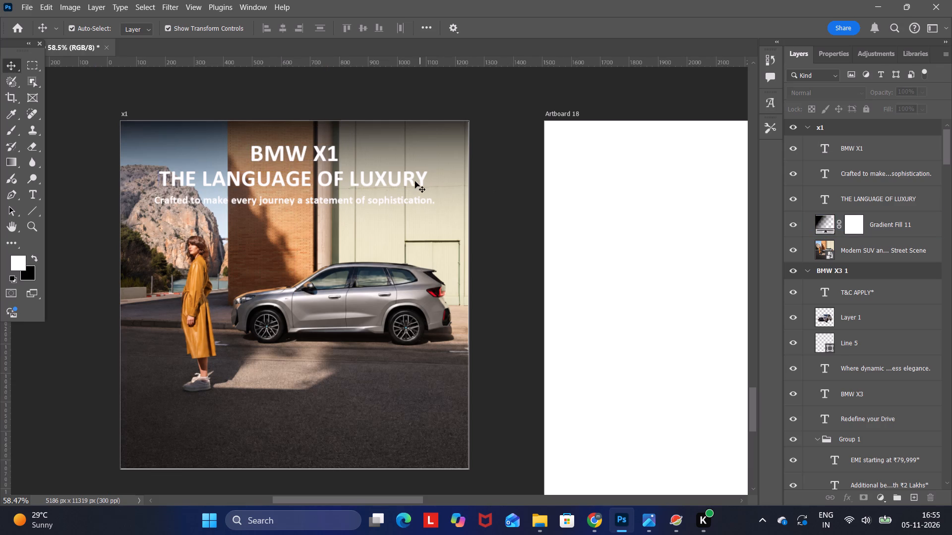
Set the size of the "BMW X1" text above the headline to 16 pt.
left_click(312, 152)
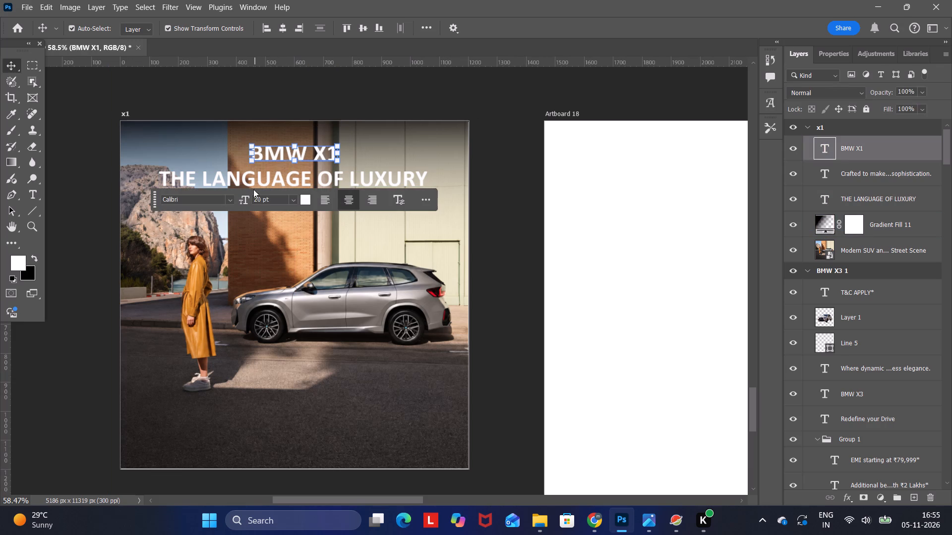
left_click_drag(259, 198, 248, 201)
left_click_drag(259, 198, 259, 200)
left_click_drag(259, 200, 251, 202)
left_click_drag(261, 198, 251, 203)
type("16")
key("Return")
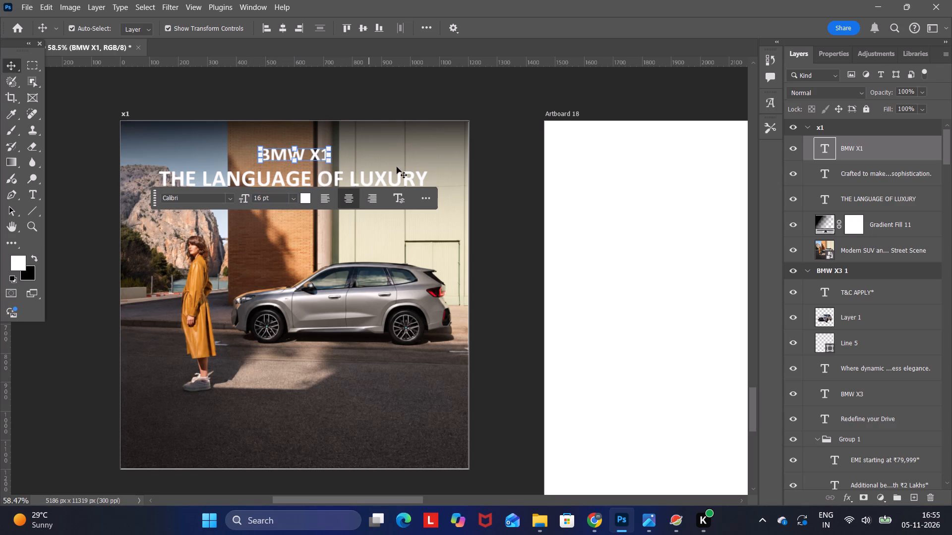
left_click(493, 164)
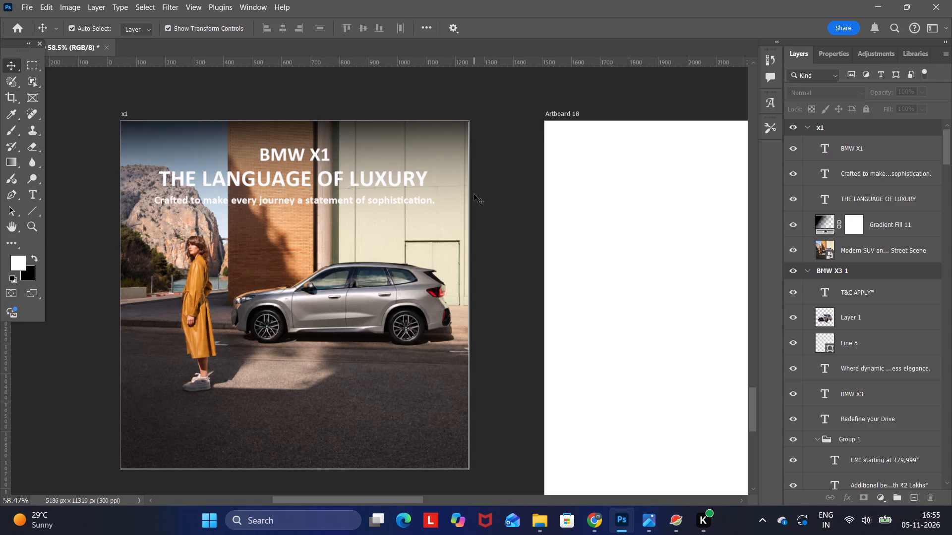
Stretch the darkening gradient so its black start sits above the x1 artboard and its transparent end reaches the road just below the SUV.
left_click(277, 232)
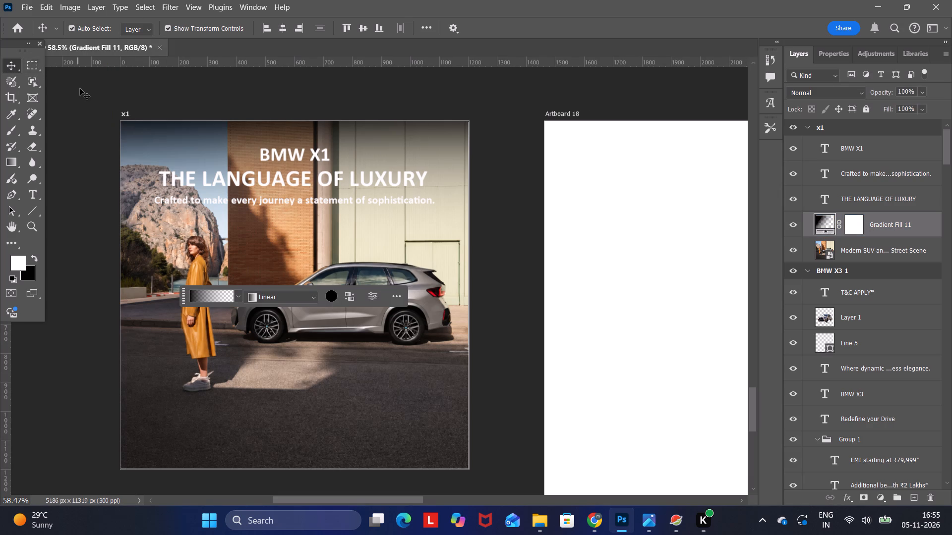
left_click(80, 88)
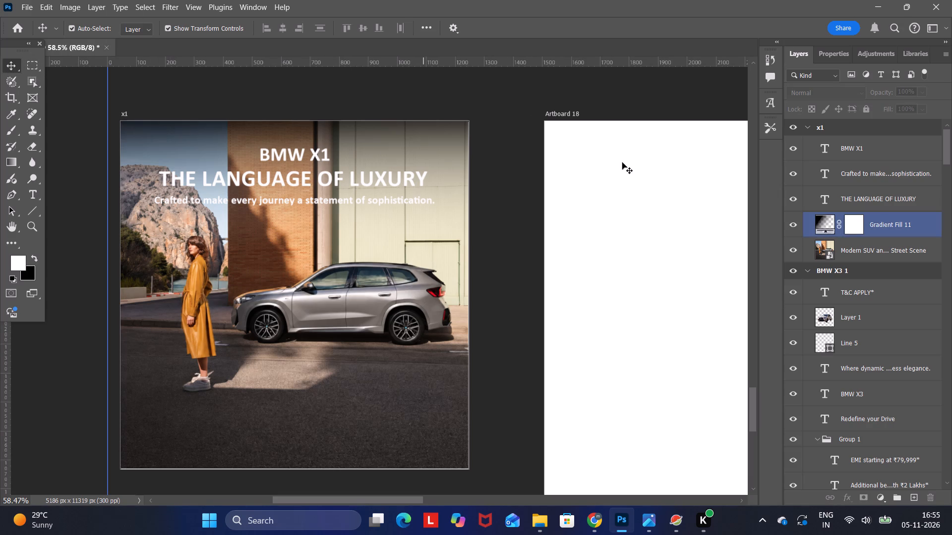
left_click(903, 223)
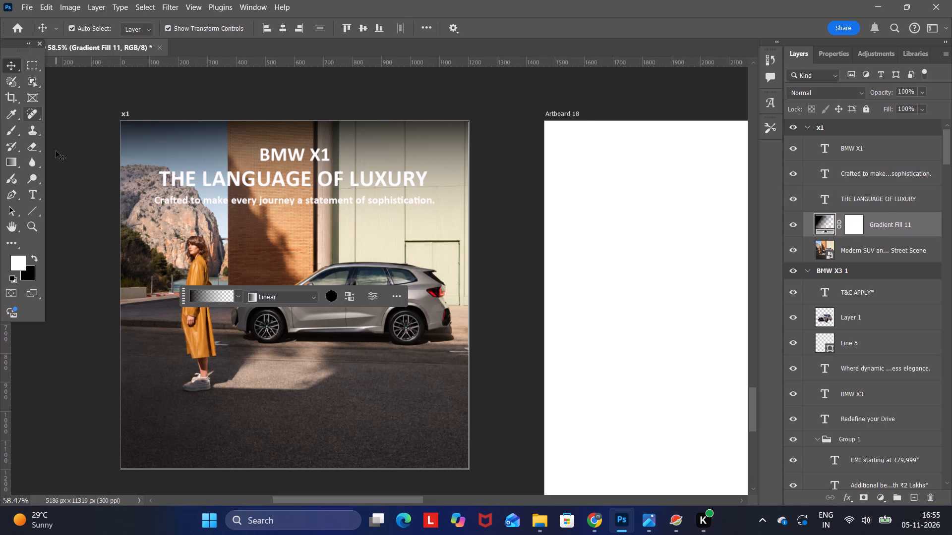
left_click(8, 164)
left_click(296, 267)
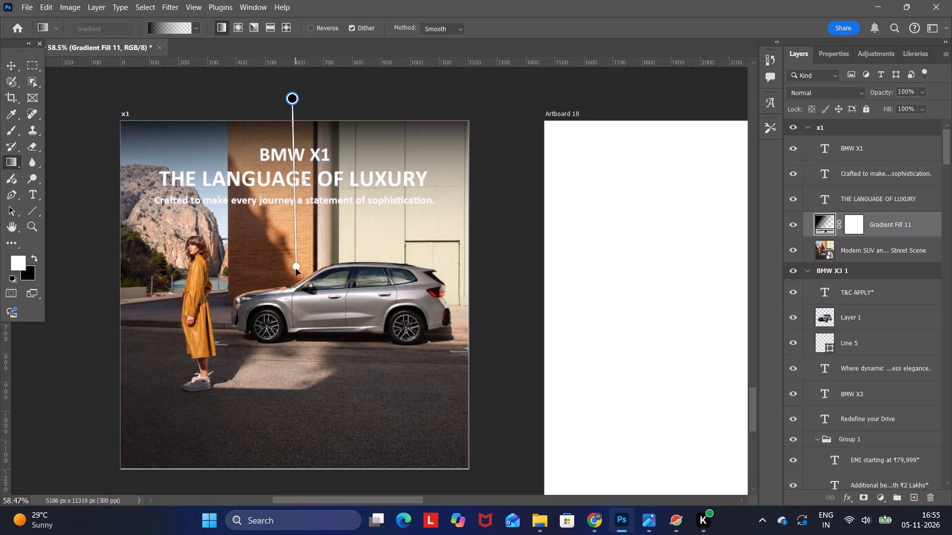
left_click_drag(292, 101, 293, 127)
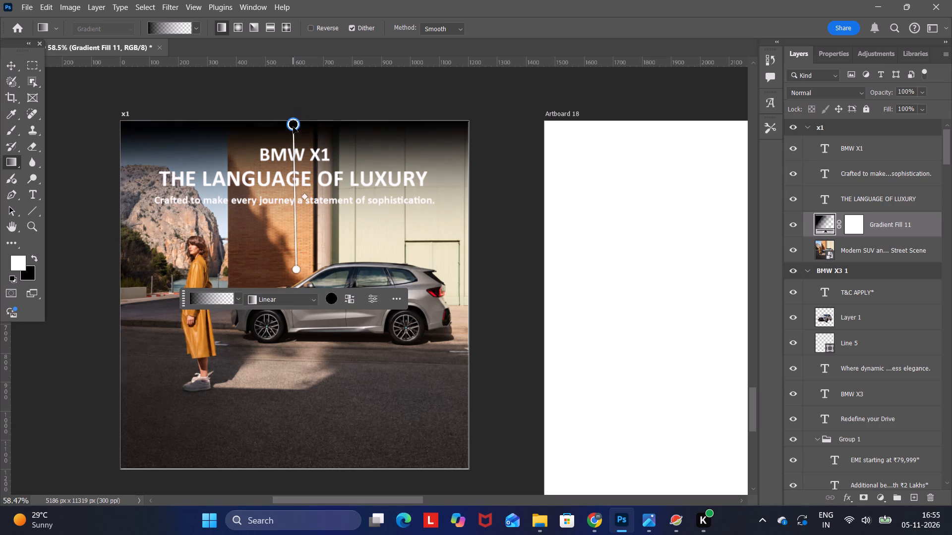
left_click_drag(293, 127, 299, 157)
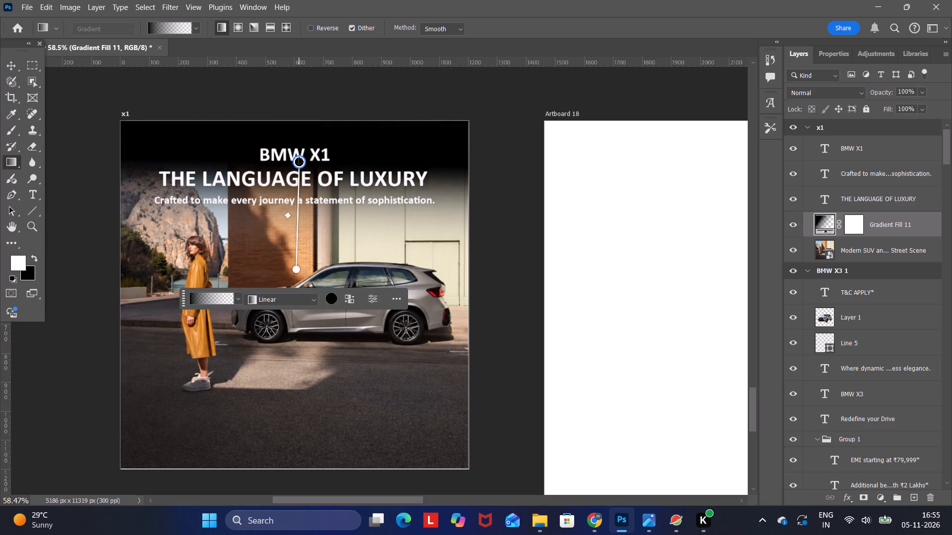
left_click_drag(299, 157, 296, 110)
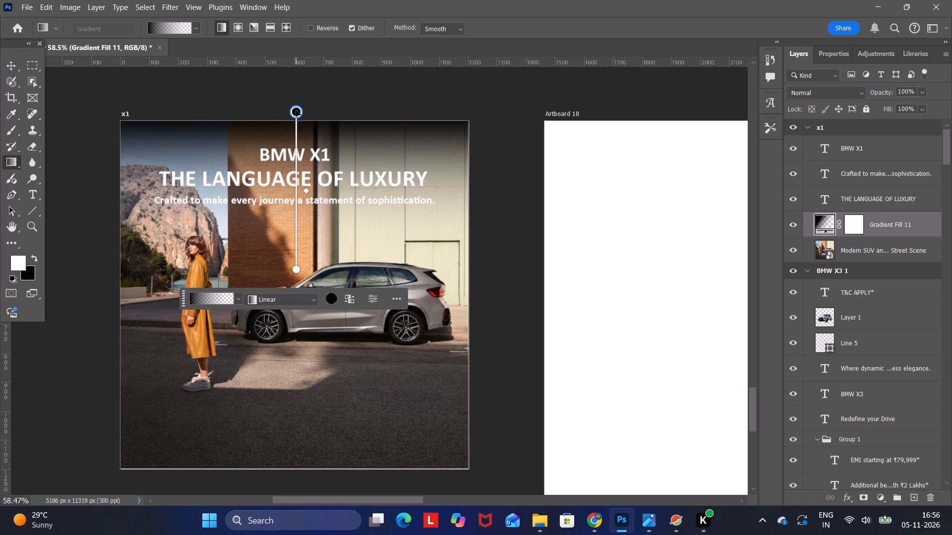
left_click_drag(296, 110, 296, 108)
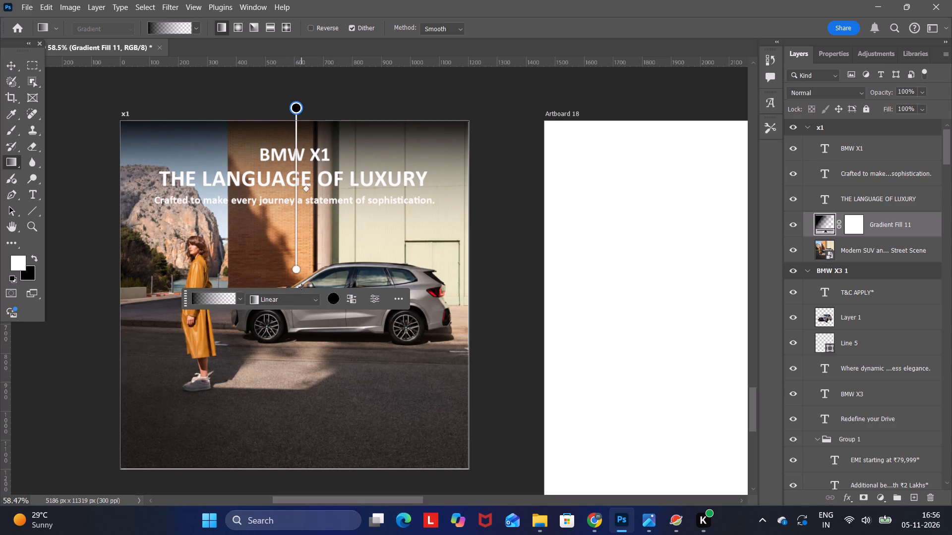
left_click_drag(298, 267, 296, 293)
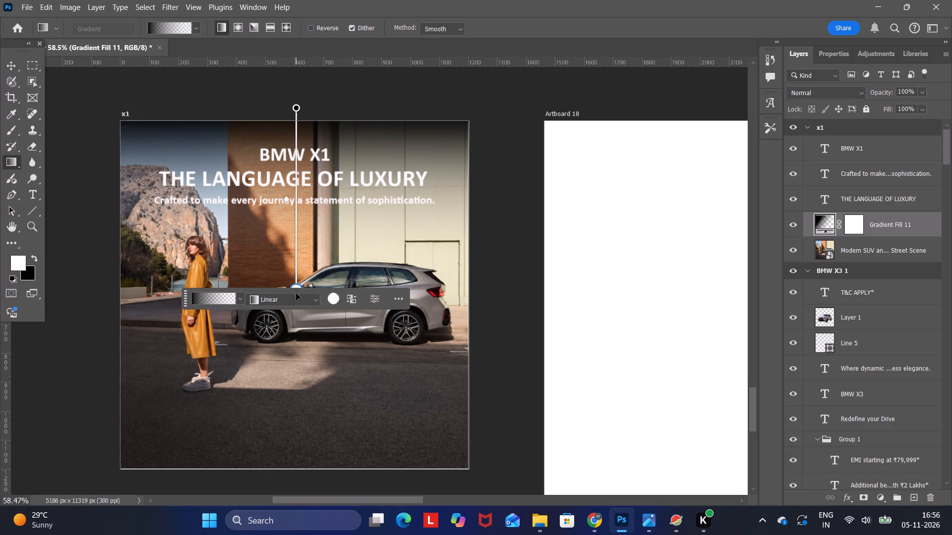
left_click_drag(296, 293, 292, 361)
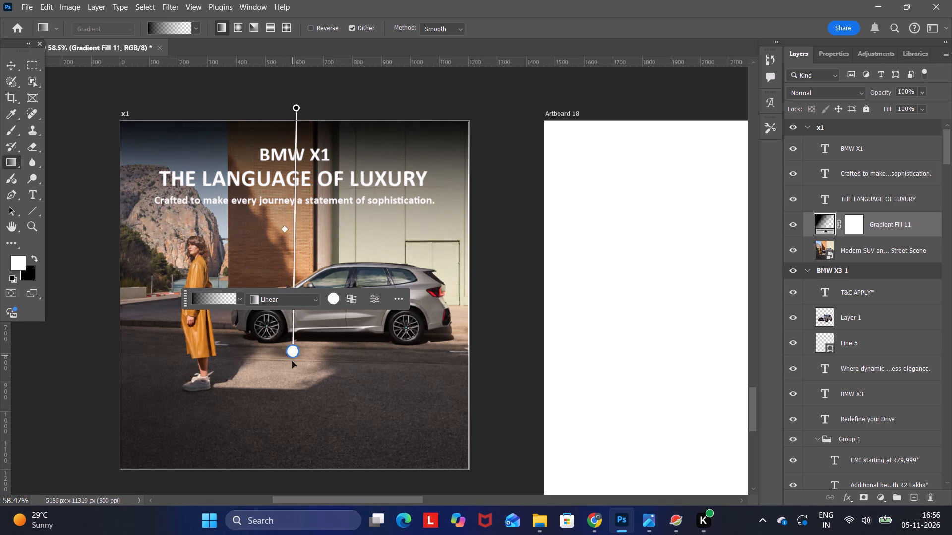
left_click_drag(292, 361, 301, 446)
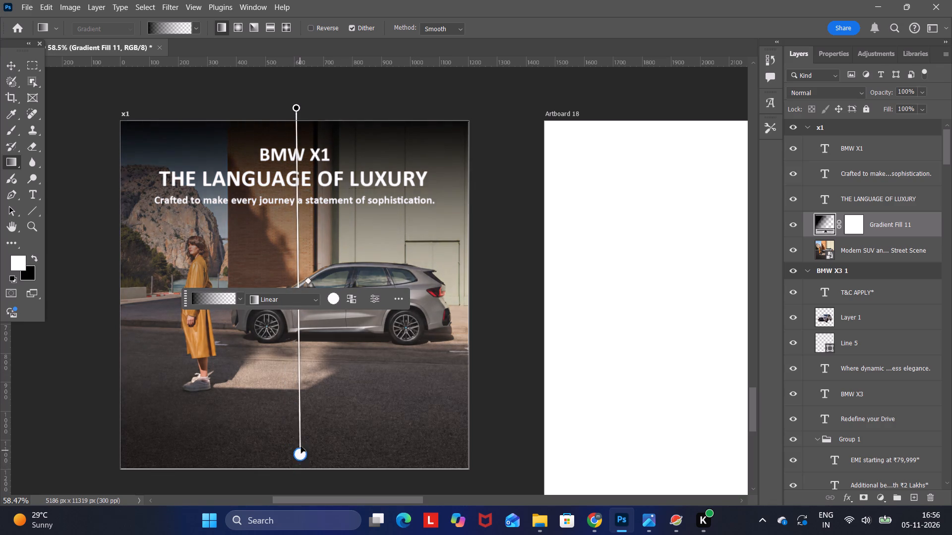
left_click_drag(301, 446, 297, 327)
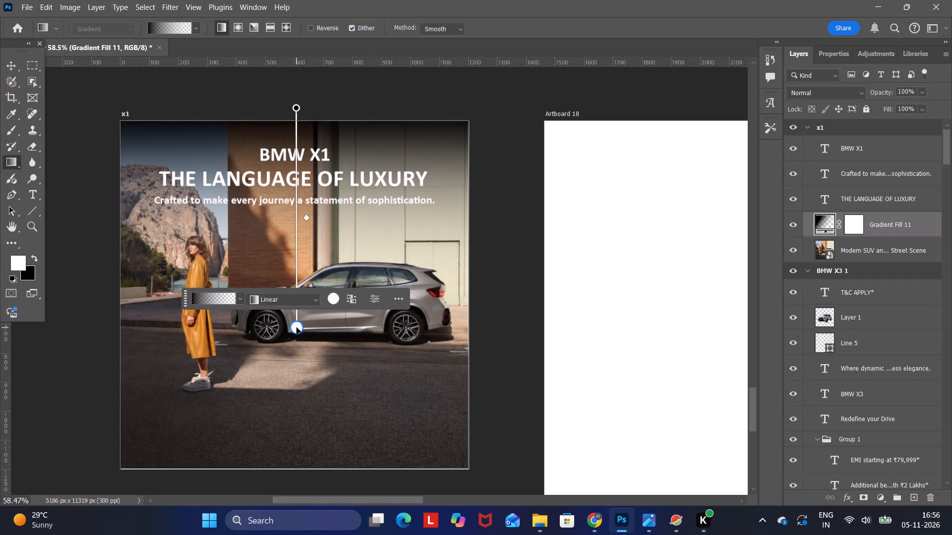
left_click_drag(297, 327, 297, 323)
left_click_drag(296, 105, 292, 86)
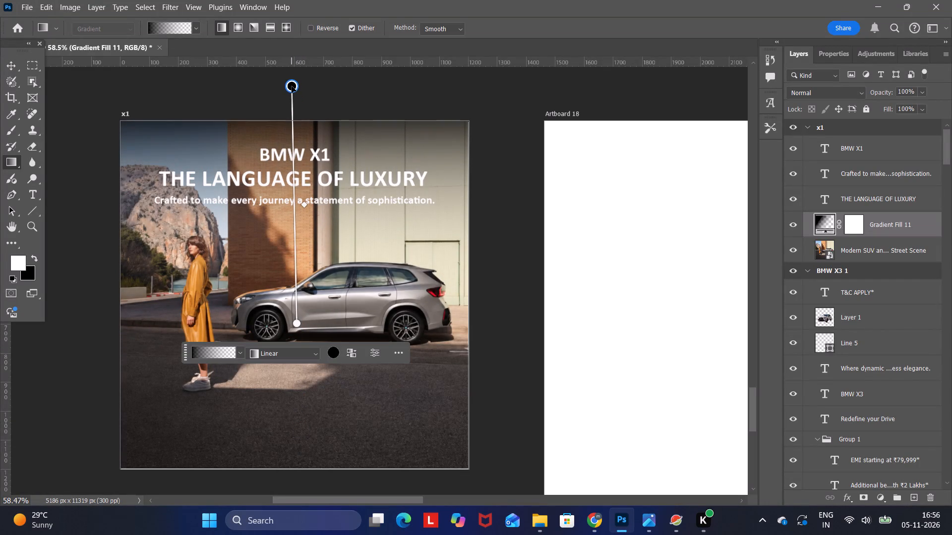
left_click_drag(292, 86, 291, 89)
left_click_drag(296, 324, 297, 341)
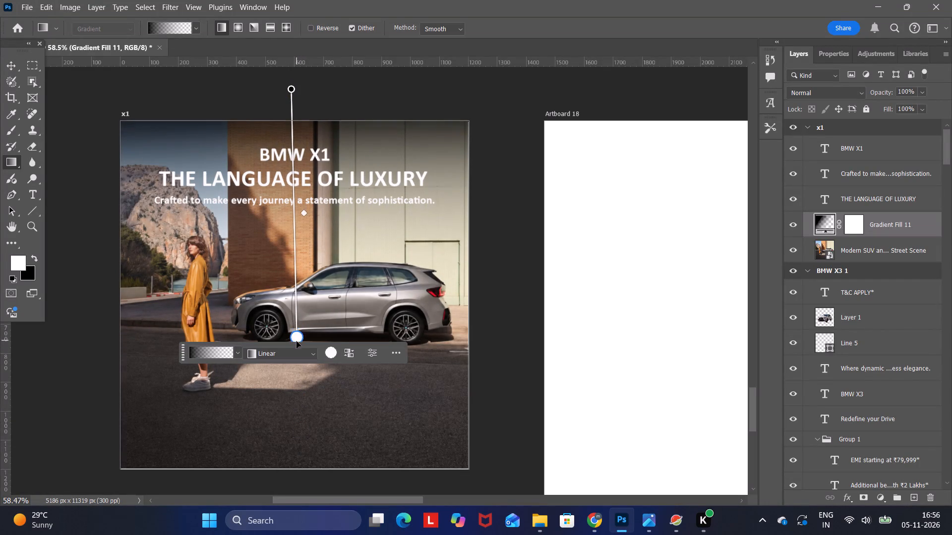
left_click_drag(297, 341, 297, 357)
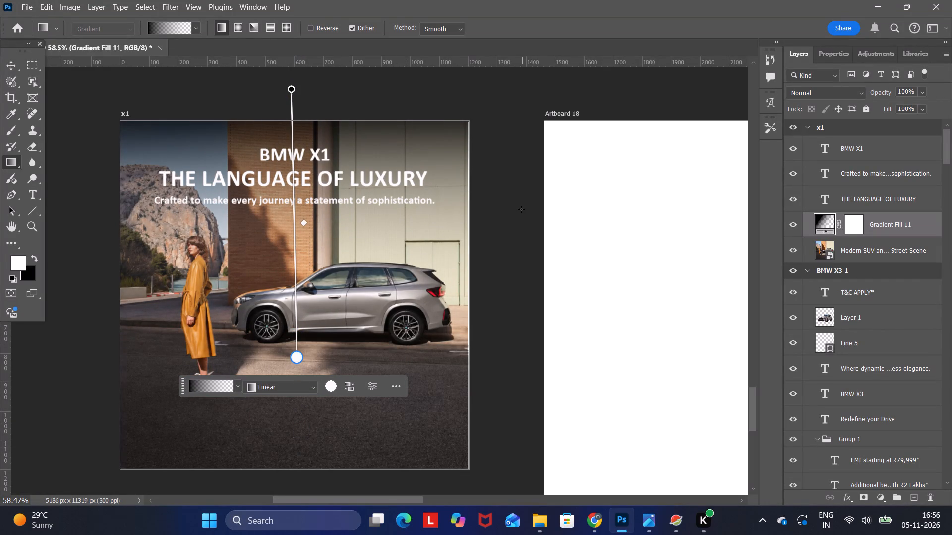
left_click(12, 69)
left_click(107, 88)
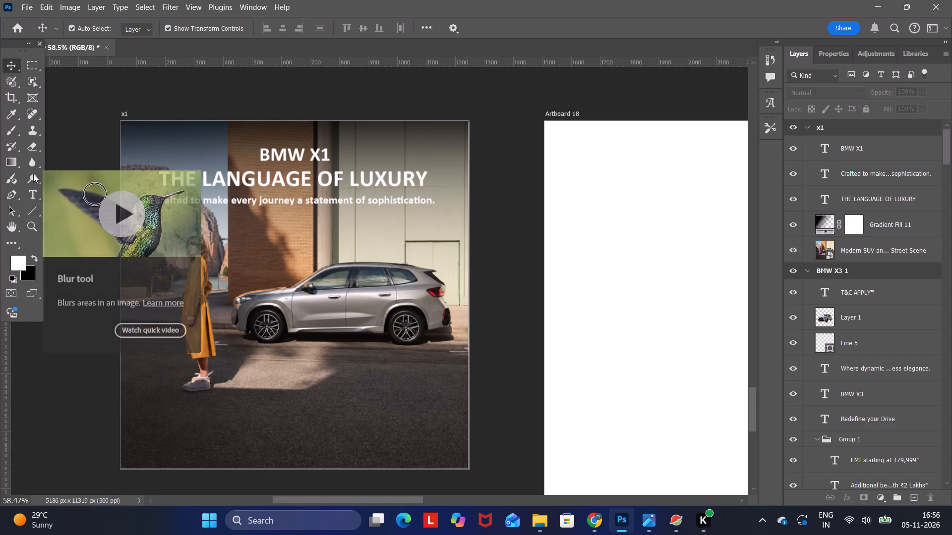
Draw an unfilled rounded rectangle about 452 by 68 px with a 4 px white stroke on the road below the SUV.
left_click(32, 210)
left_click(65, 213)
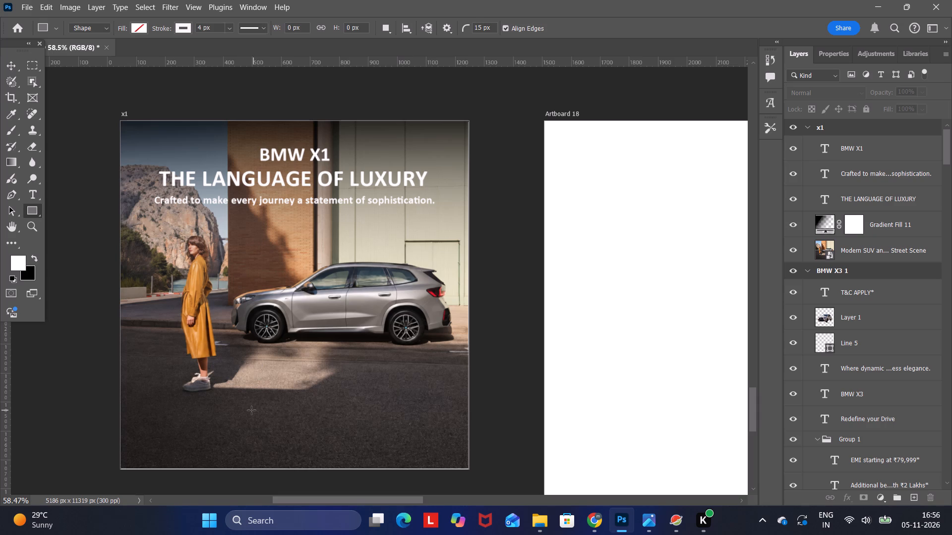
left_click_drag(250, 410, 367, 432)
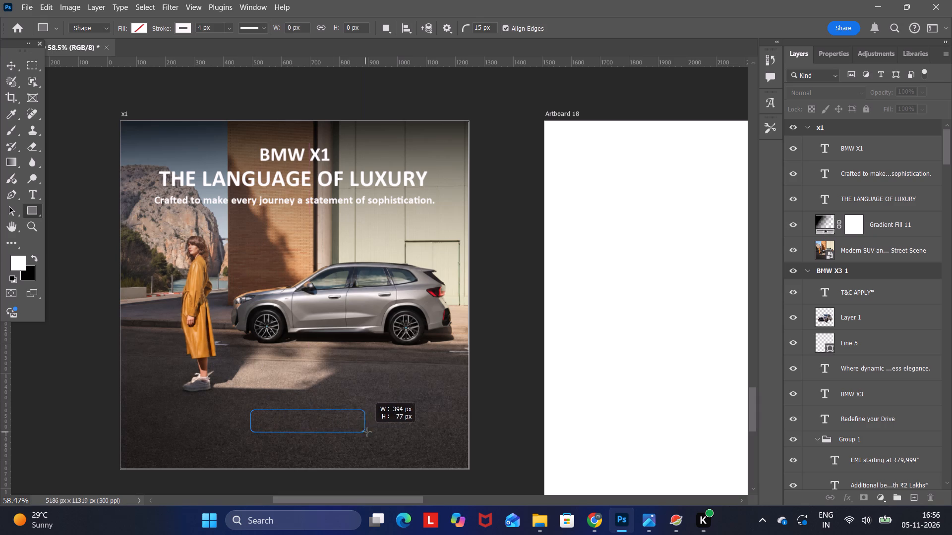
left_click_drag(367, 432, 381, 429)
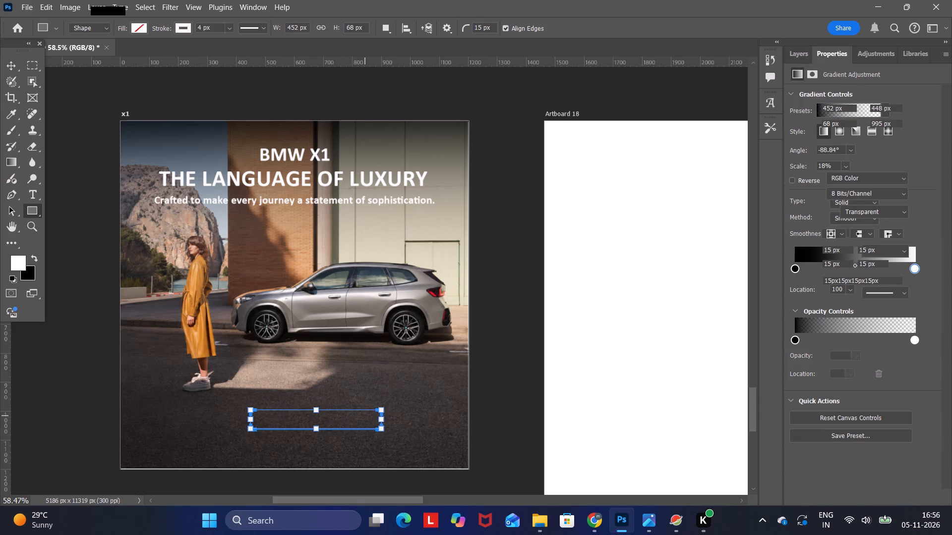
left_click(10, 69)
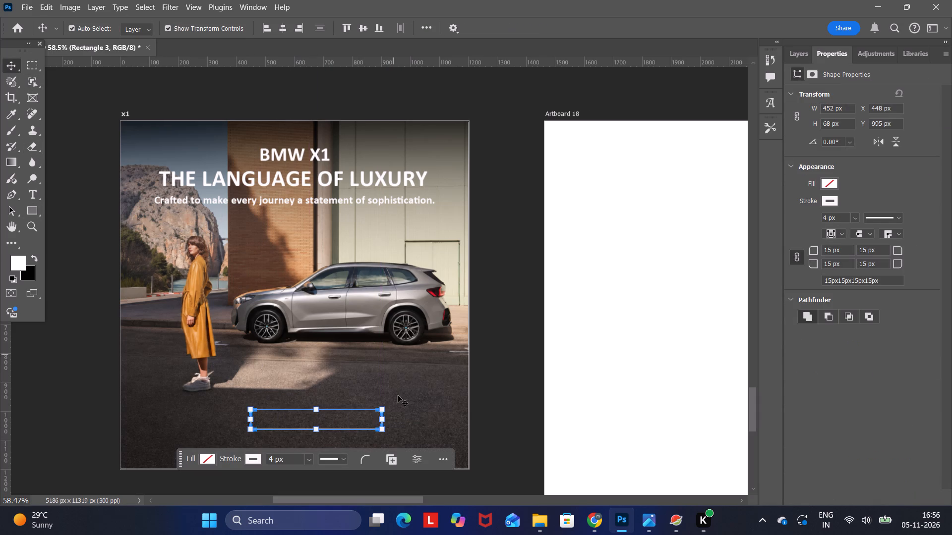
left_click(485, 389)
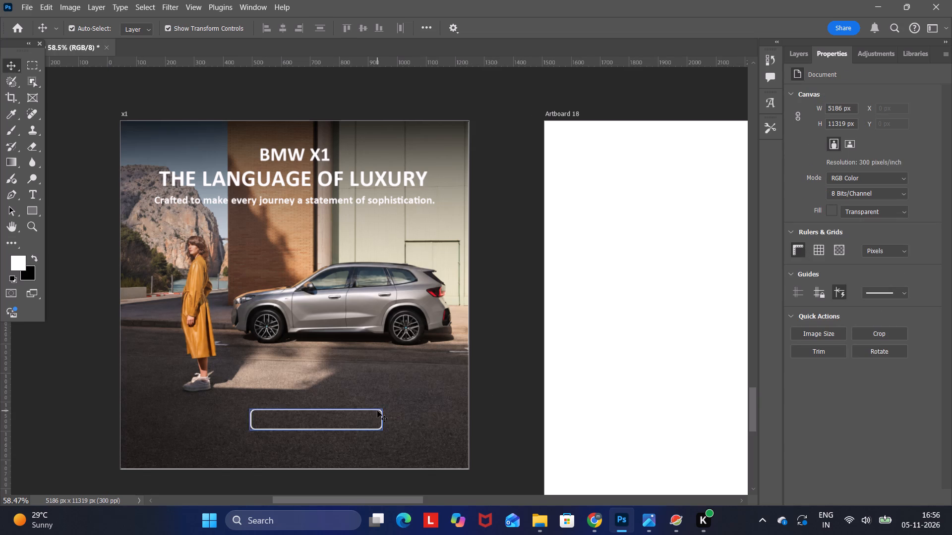
Move the rounded rectangle to about X 368 px, Y 1022 px, roughly centred near the bottom of the x1 artboard.
left_click_drag(377, 411, 365, 414)
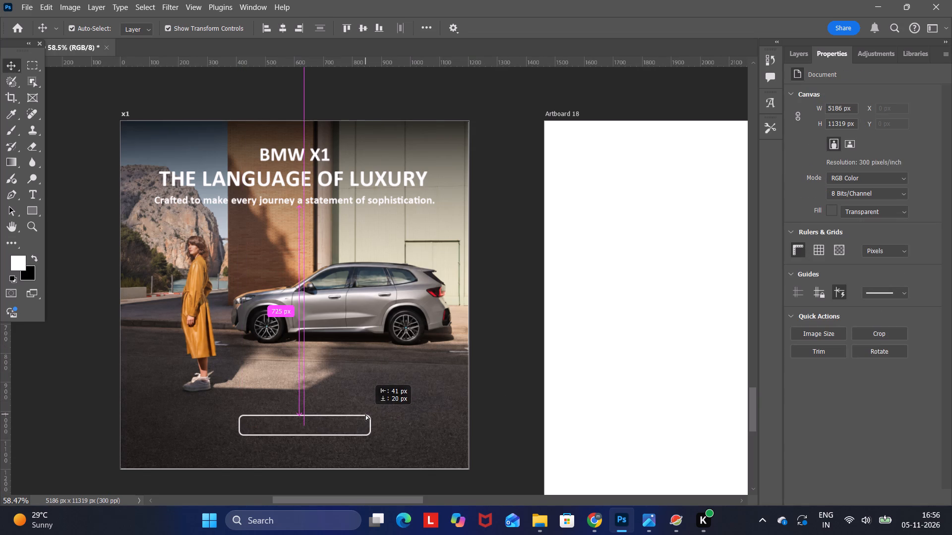
left_click_drag(365, 414, 360, 414)
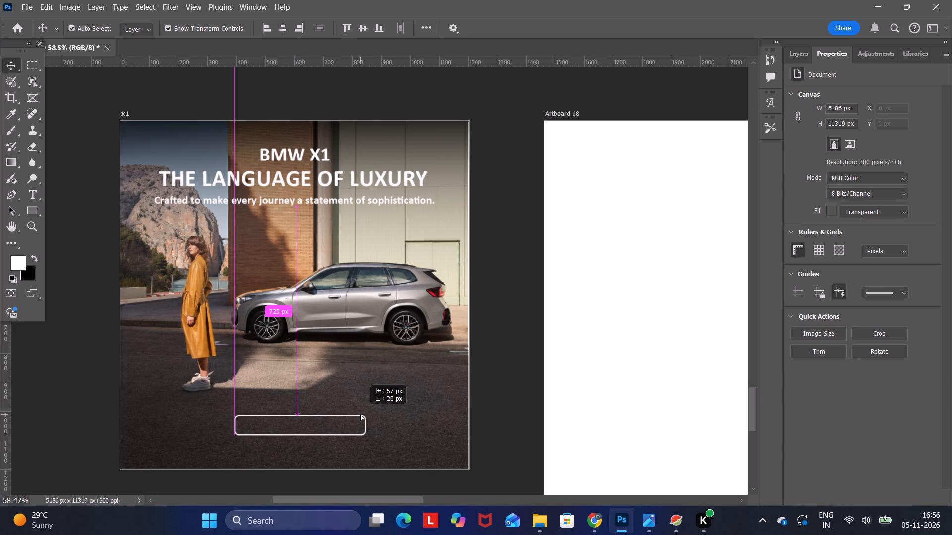
left_click_drag(360, 414, 361, 416)
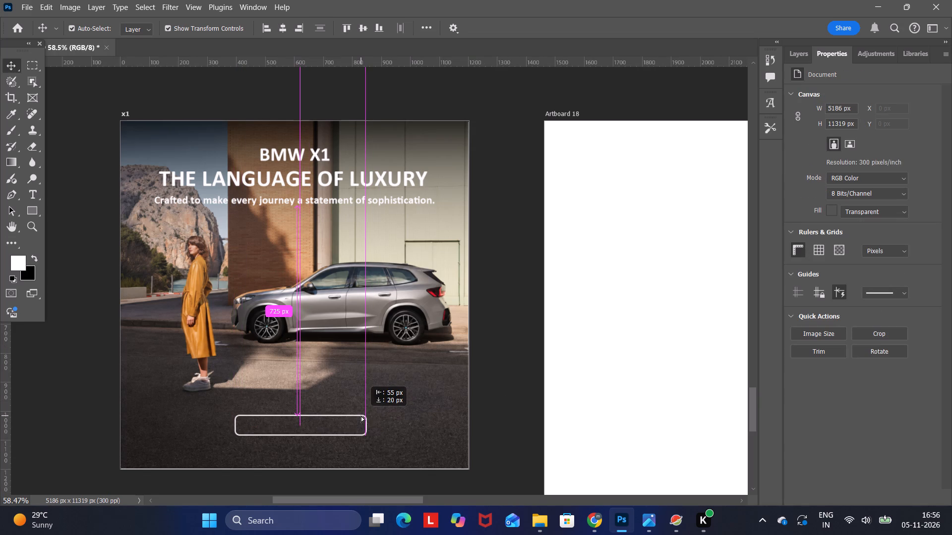
left_click_drag(361, 416, 354, 415)
left_click(480, 368)
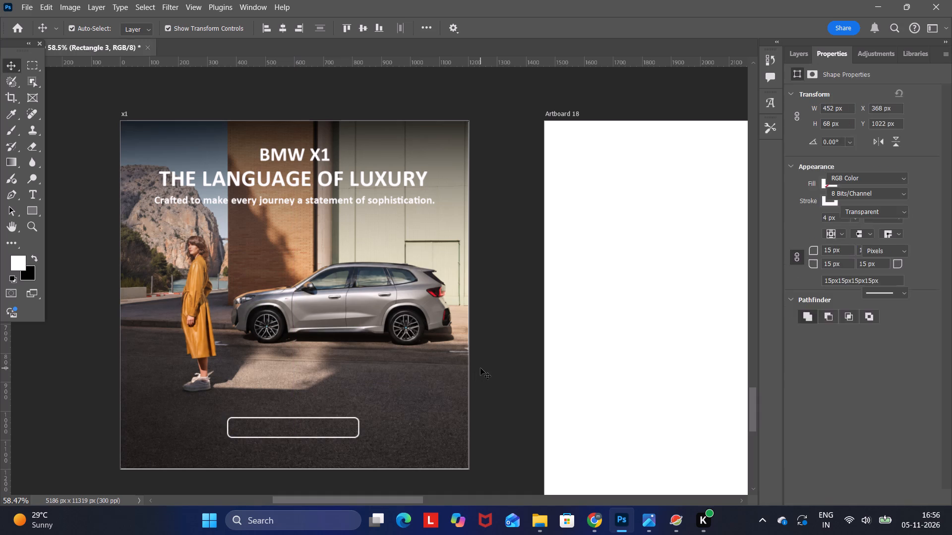
Add a white 16 pt Calibri Bold text layer reading "BOOK A TEST DRIVE" across the woman and the front of the SUV.
left_click(31, 191)
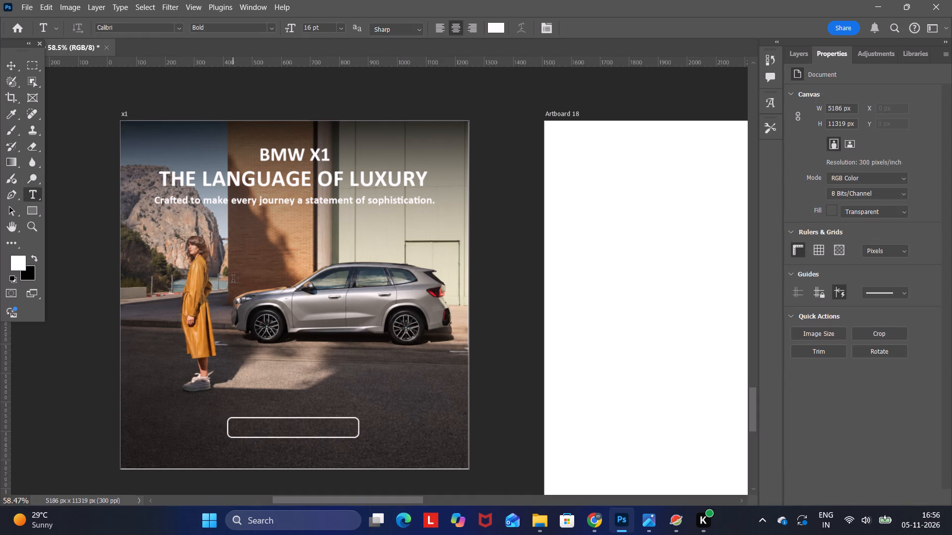
left_click(233, 280)
type("BOOK A")
key("space")
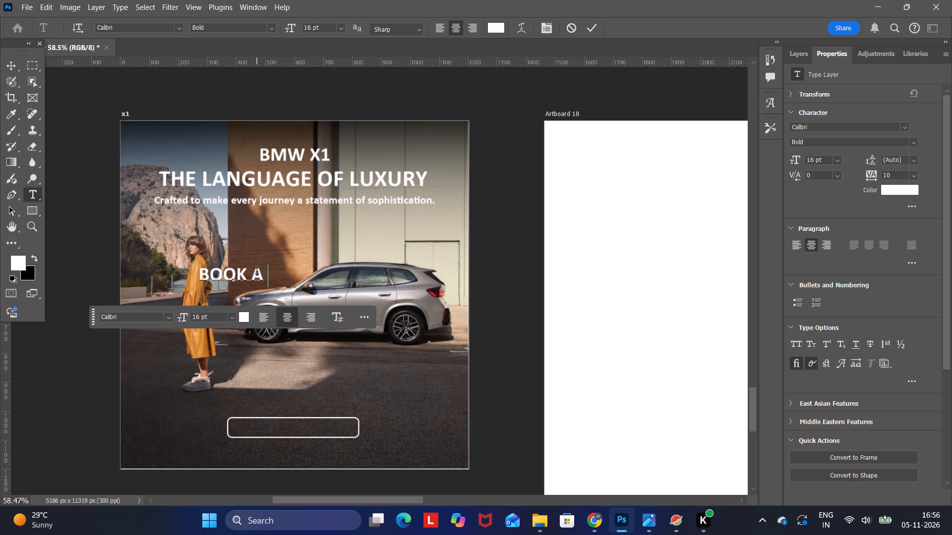
type("TEST")
key("space")
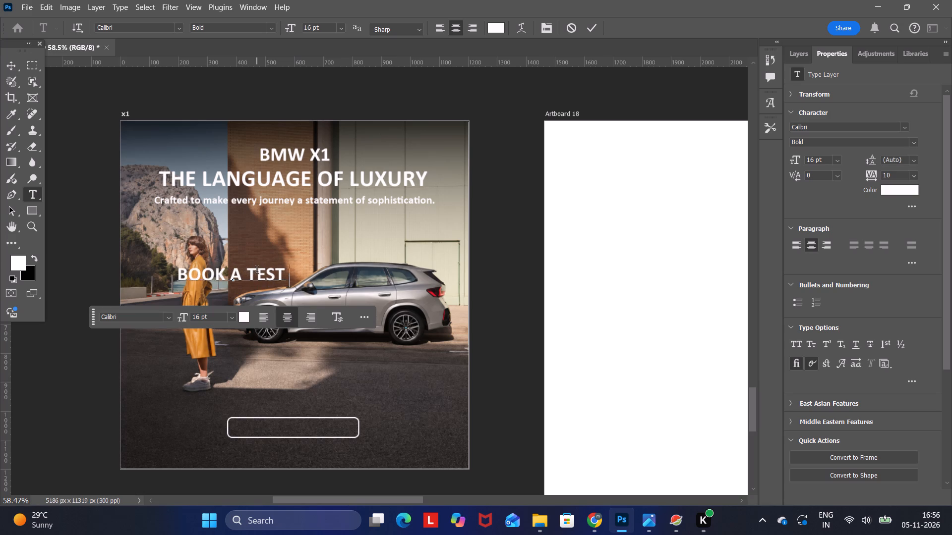
type("DRIVE")
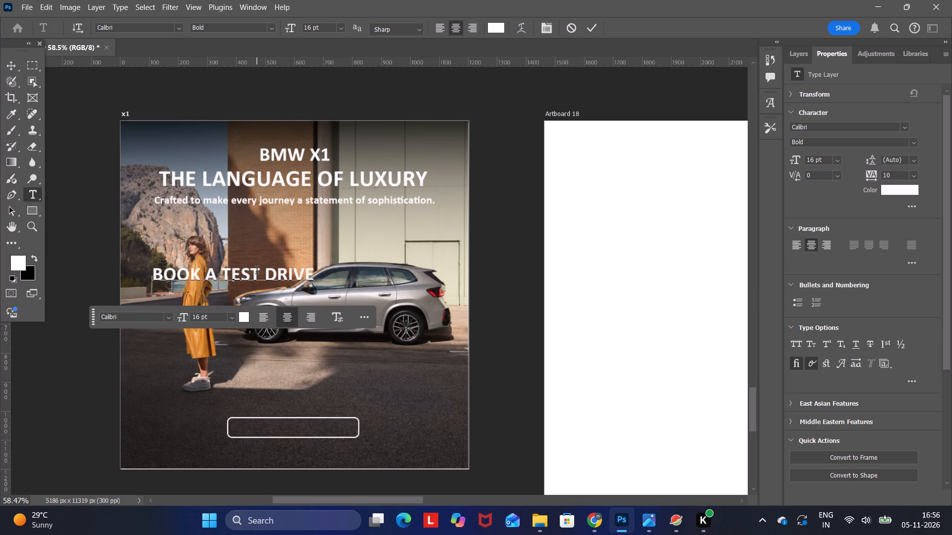
left_click(5, 62)
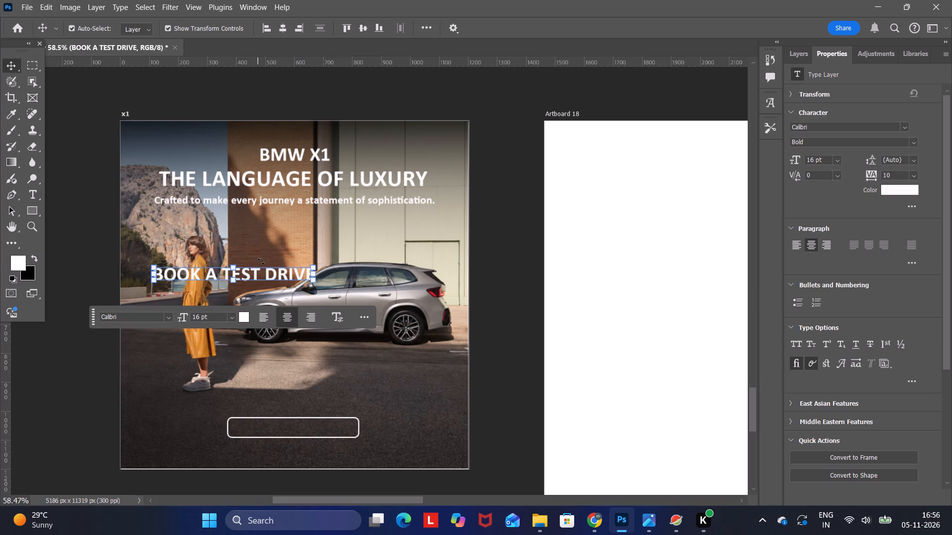
Set the "BOOK A TEST DRIVE" text size to 10 pt.
left_click_drag(198, 319, 192, 318)
left_click_drag(192, 318, 177, 320)
type("10")
key("Return")
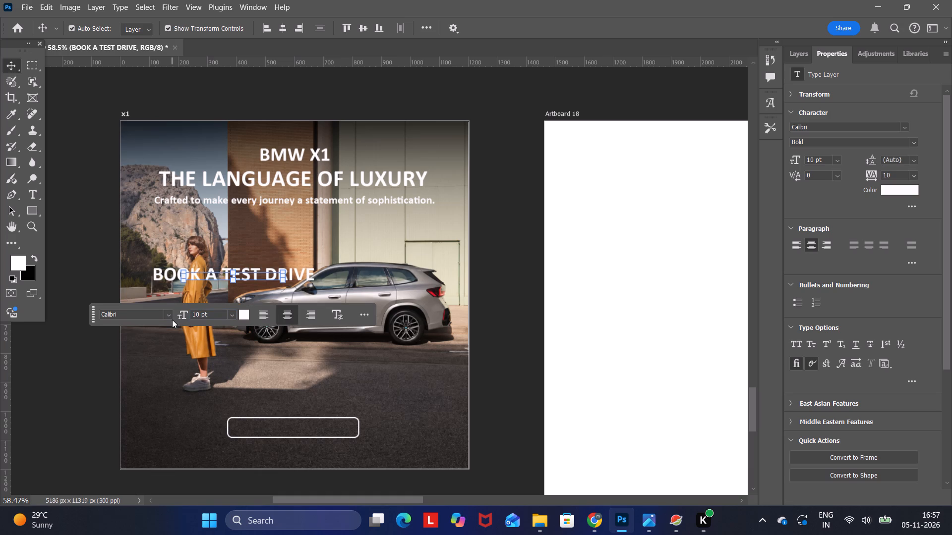
Move the "BOOK A TEST DRIVE" text down into the white rounded rectangle on the road.
left_click_drag(241, 276, 309, 424)
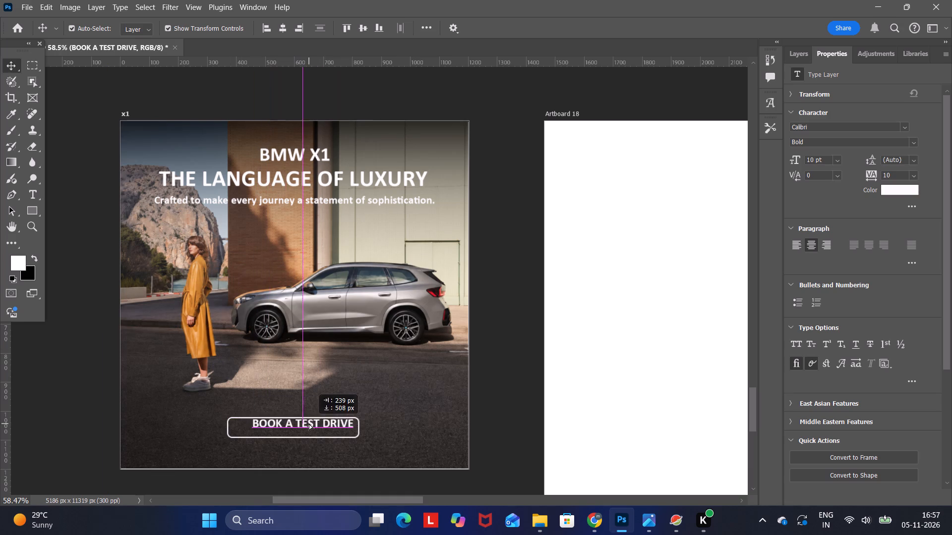
left_click_drag(309, 424, 302, 428)
left_click(467, 362)
left_click(490, 351)
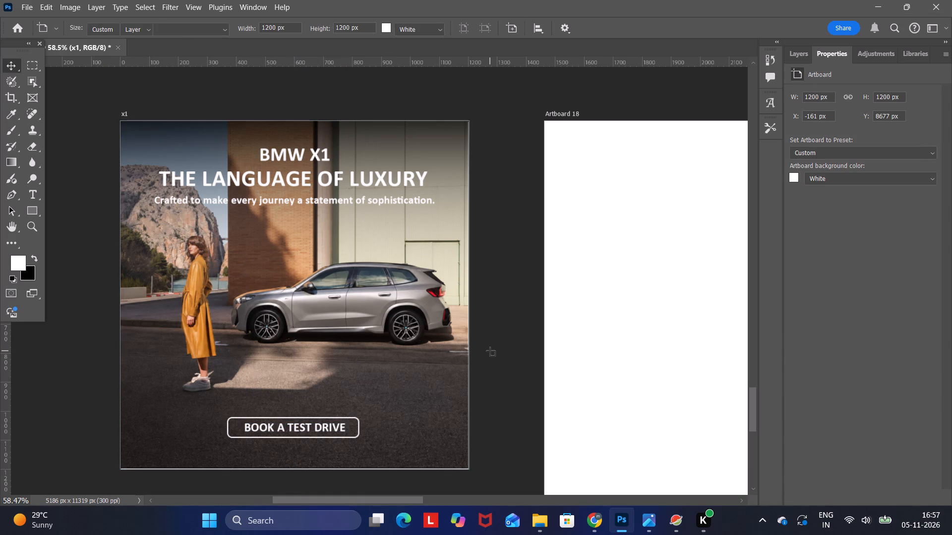
left_click(516, 339)
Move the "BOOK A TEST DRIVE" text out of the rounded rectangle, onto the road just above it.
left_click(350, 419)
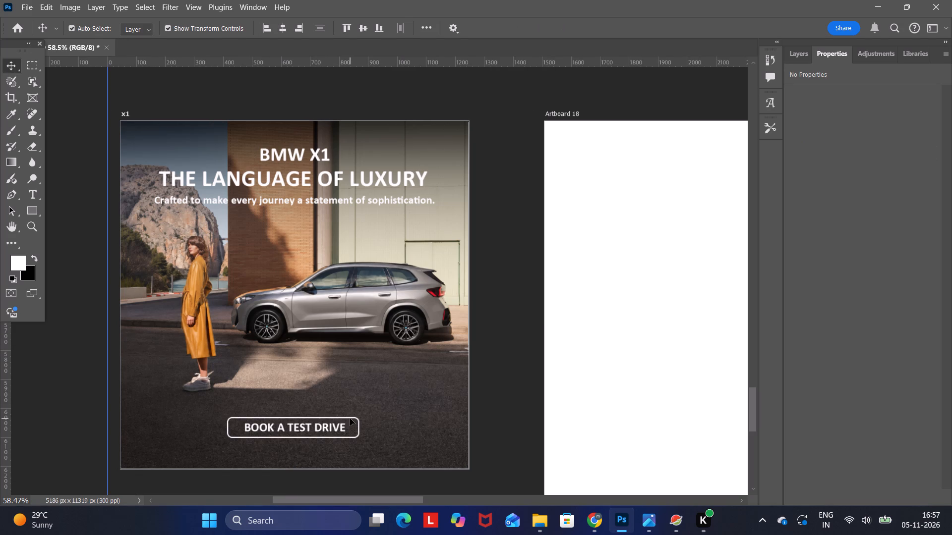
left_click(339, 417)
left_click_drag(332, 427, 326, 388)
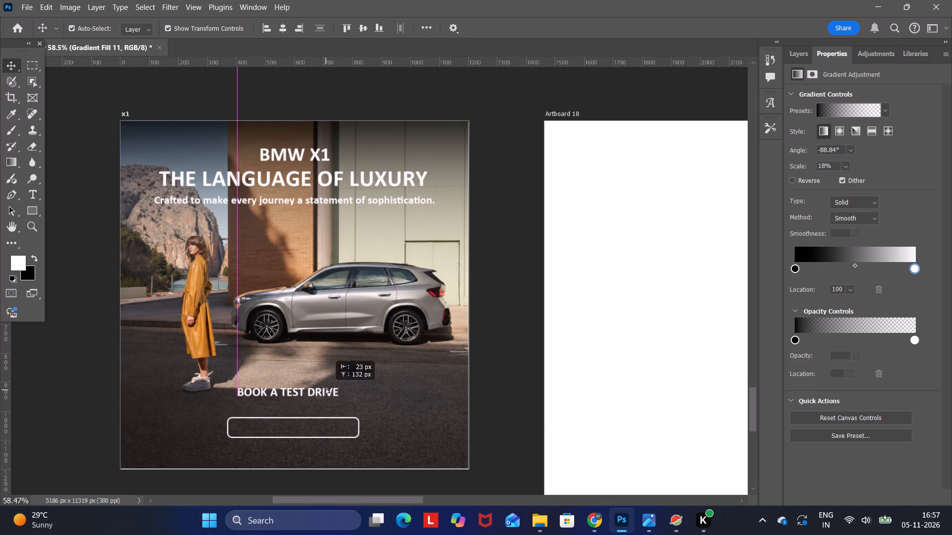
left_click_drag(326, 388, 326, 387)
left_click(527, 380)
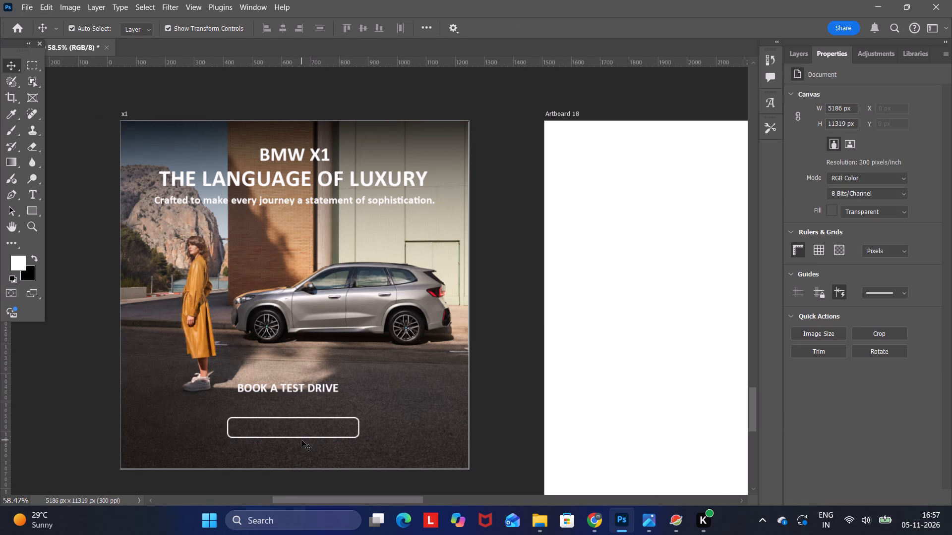
Move the empty rounded rectangle slightly up the road, to about X 363 px, Y 995 px.
left_click_drag(308, 437, 315, 434)
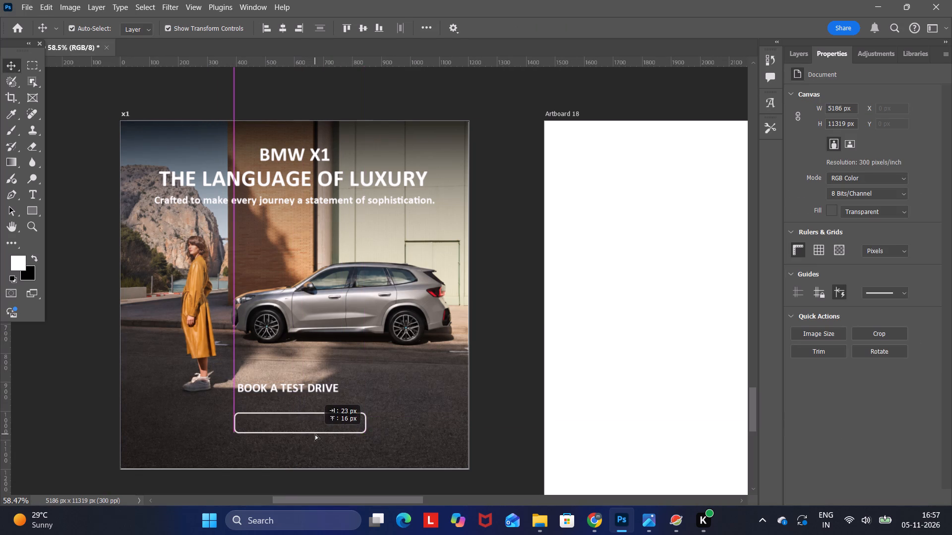
left_click_drag(315, 434, 295, 424)
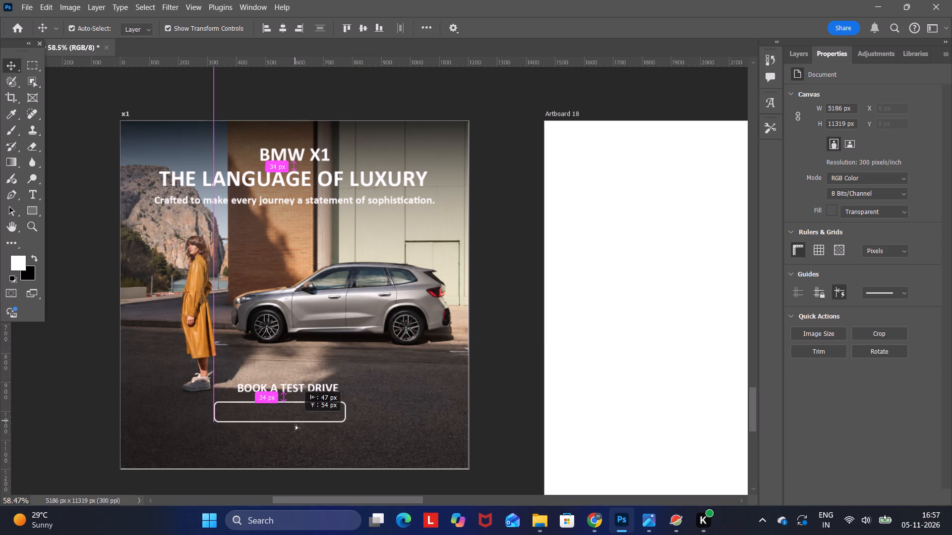
left_click_drag(295, 424, 309, 428)
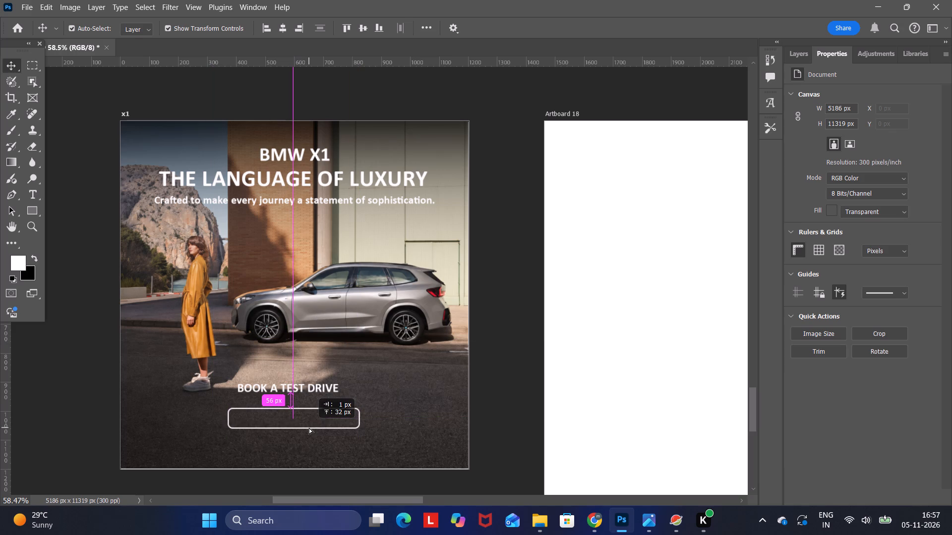
left_click_drag(309, 428, 309, 429)
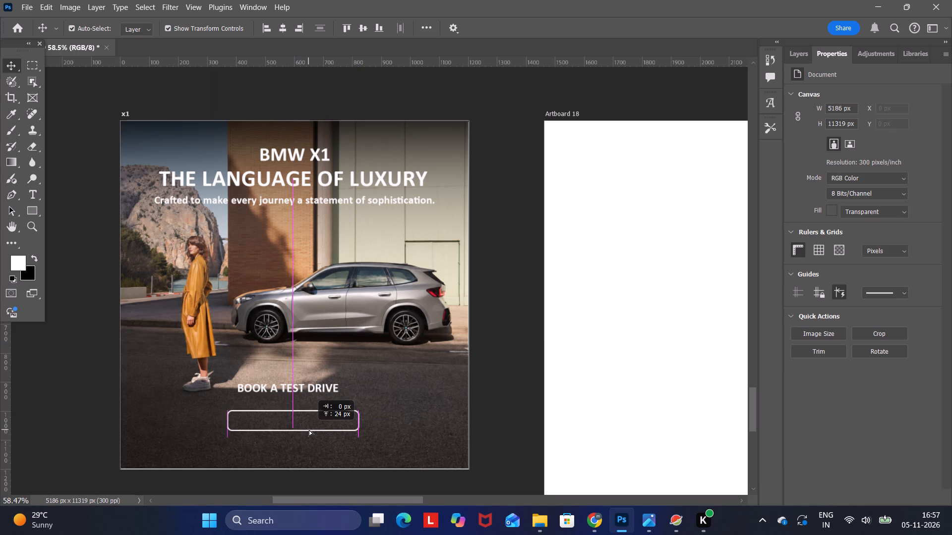
left_click_drag(309, 429, 309, 429)
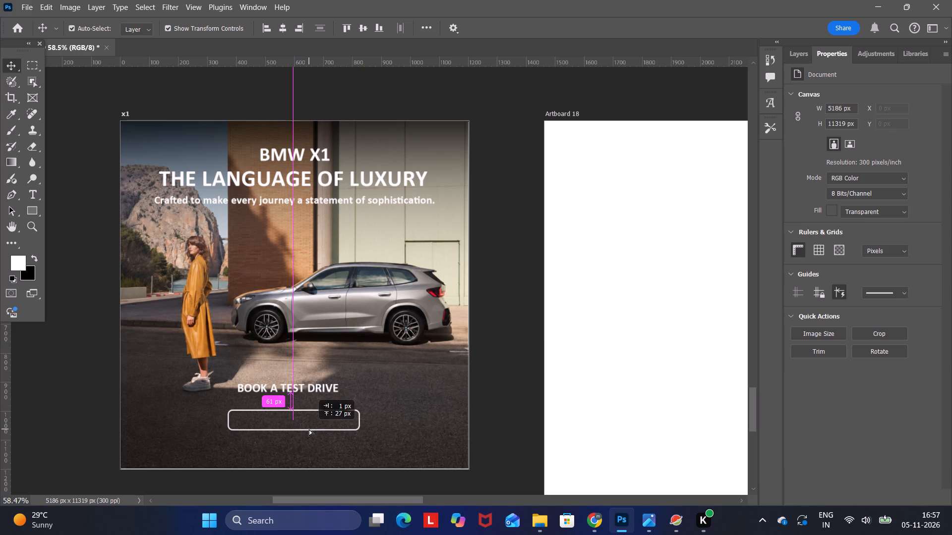
left_click_drag(309, 429, 307, 429)
left_click(490, 355)
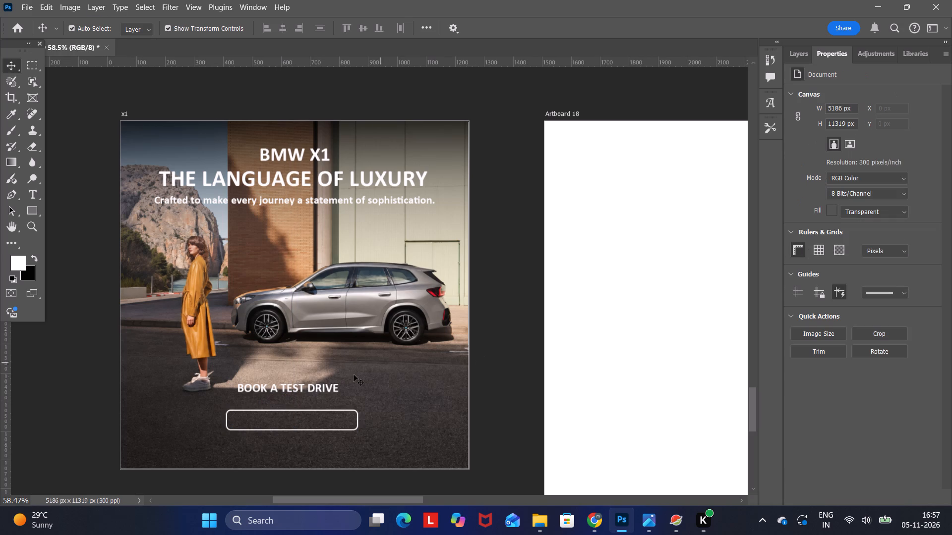
Move the "BOOK A TEST DRIVE" text back down inside the raised rounded rectangle.
left_click_drag(316, 388, 319, 421)
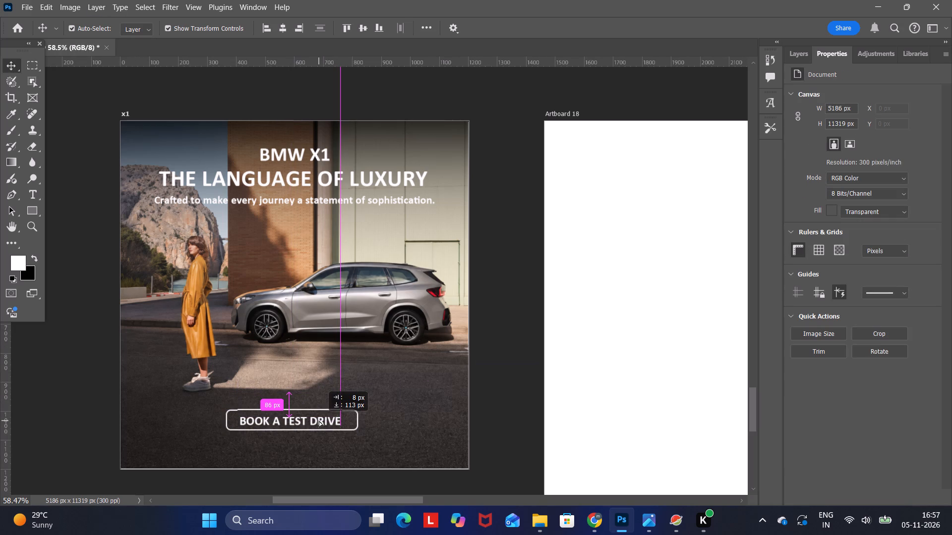
left_click_drag(319, 421, 318, 420)
Widen the letter spacing of the "BOOK A TEST DRIVE" text to a tracking value of 75.
left_click(323, 418)
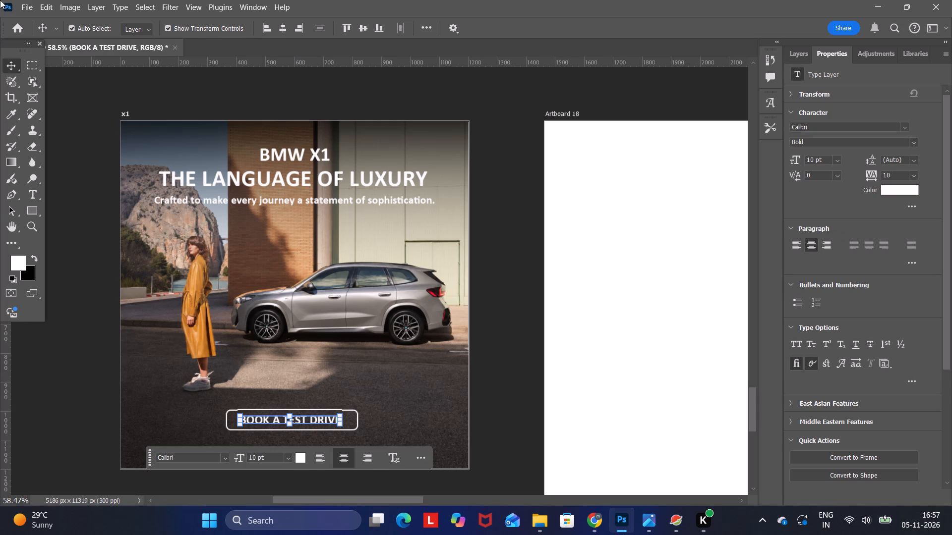
left_click(913, 172)
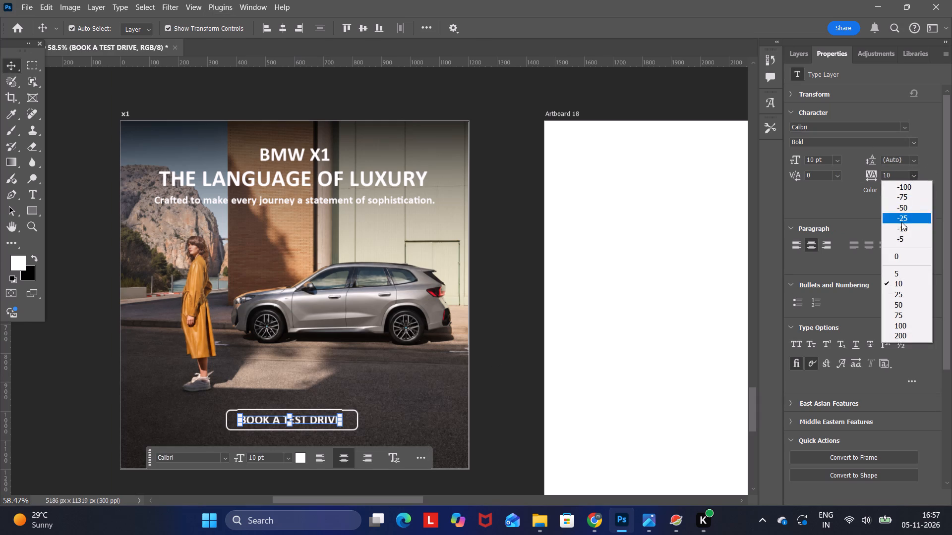
left_click(903, 293)
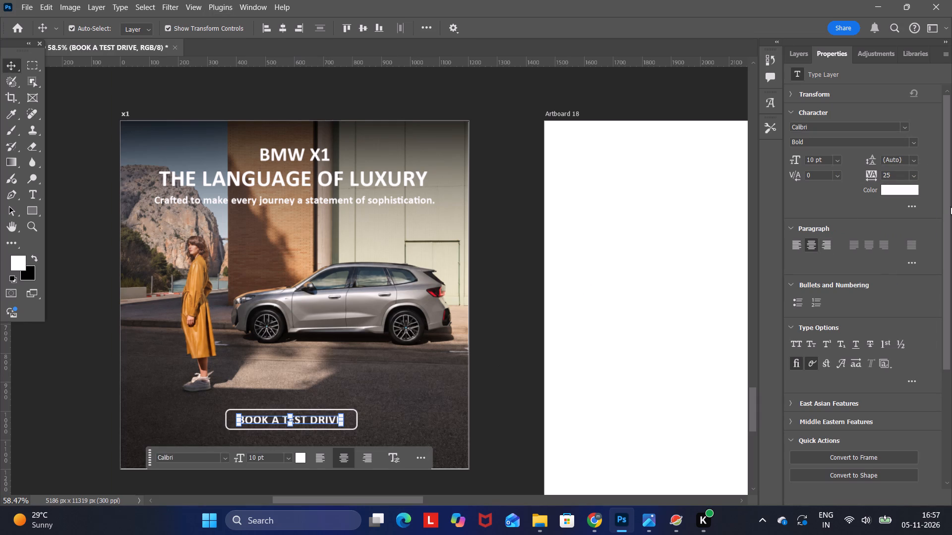
left_click(913, 177)
left_click(898, 312)
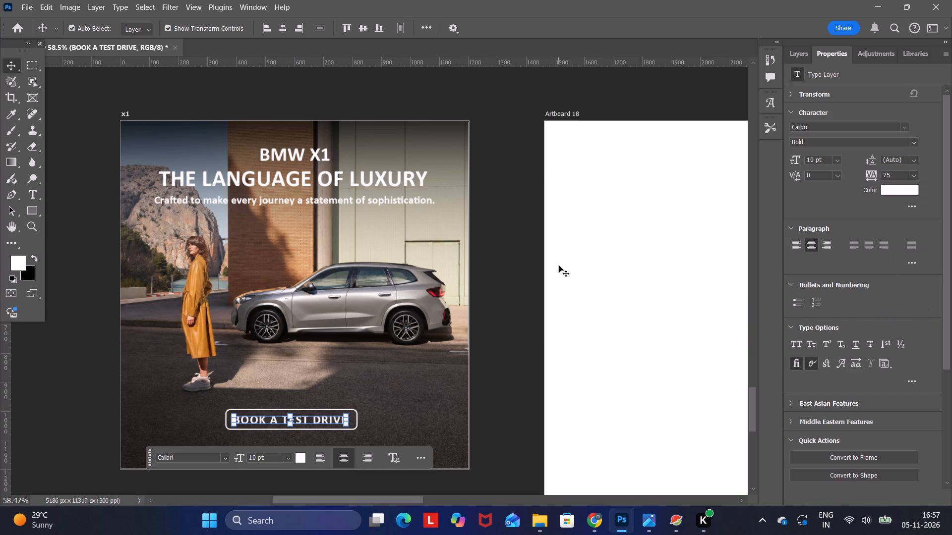
left_click(559, 266)
Reposition and nudge the "BOOK A TEST DRIVE" text so it sits centred inside the rounded rectangle.
left_click(297, 419)
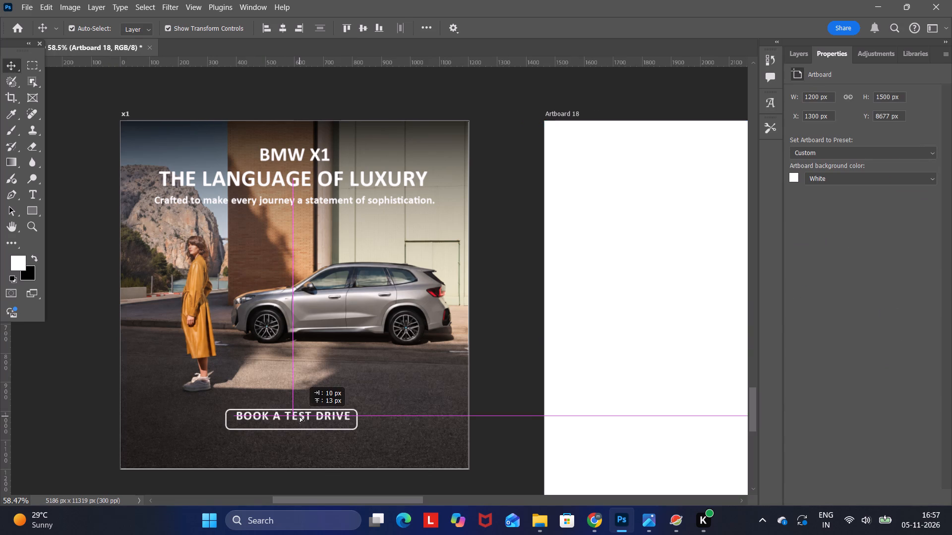
left_click(509, 344)
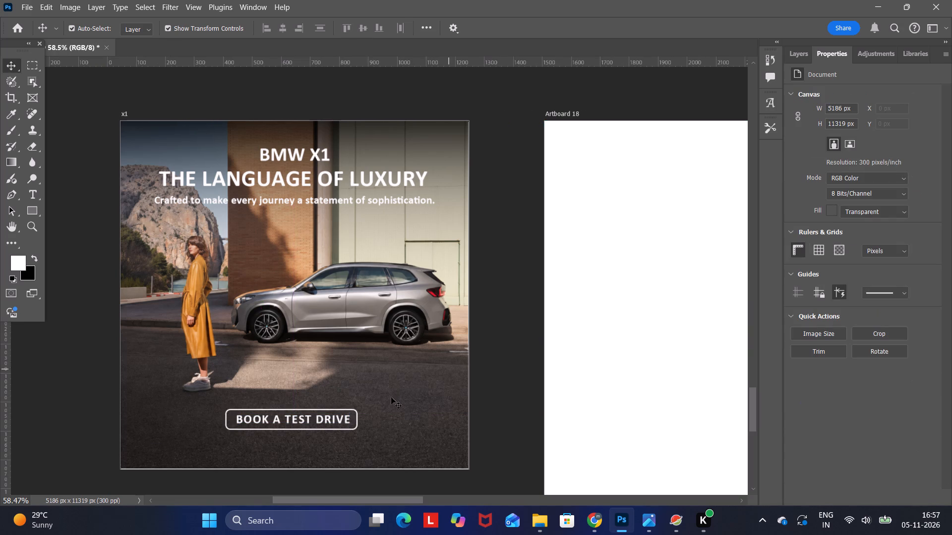
left_click(299, 420)
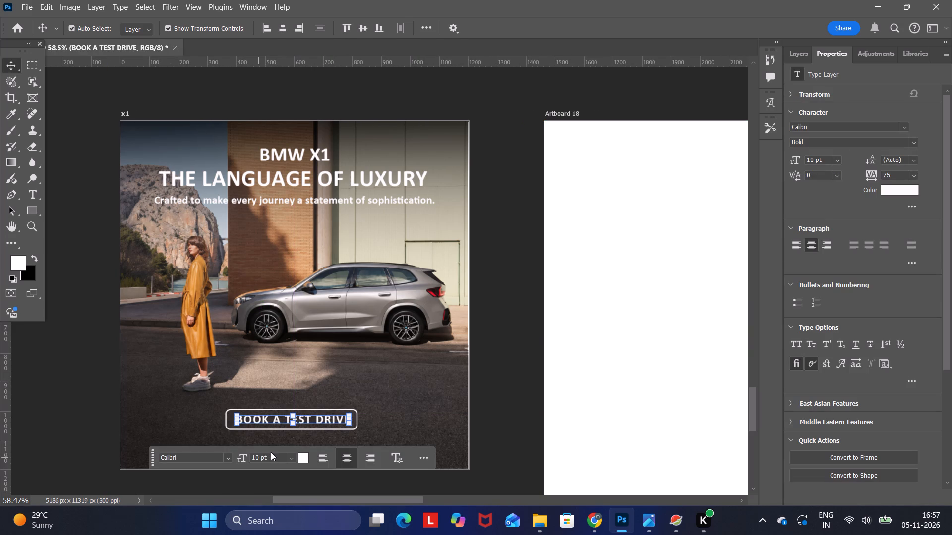
key("Up")
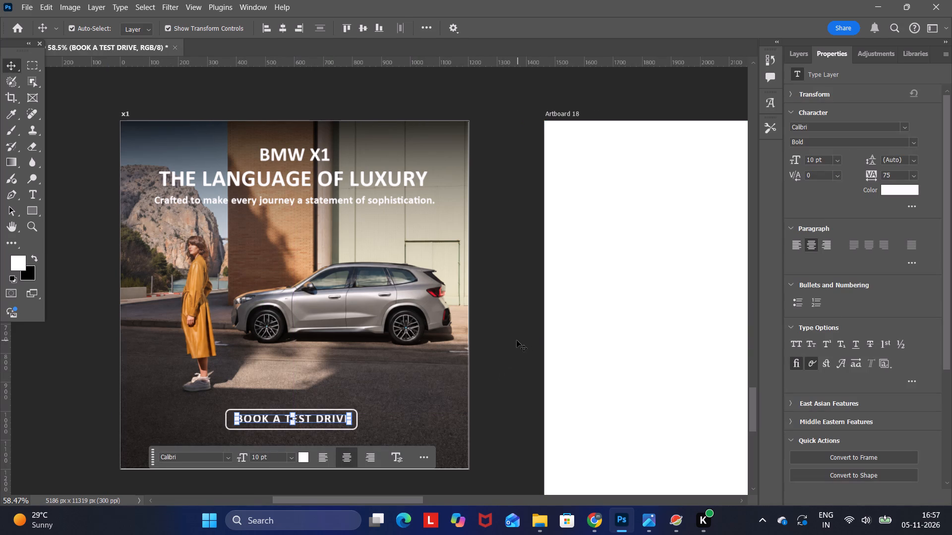
key("Left")
left_click(529, 334)
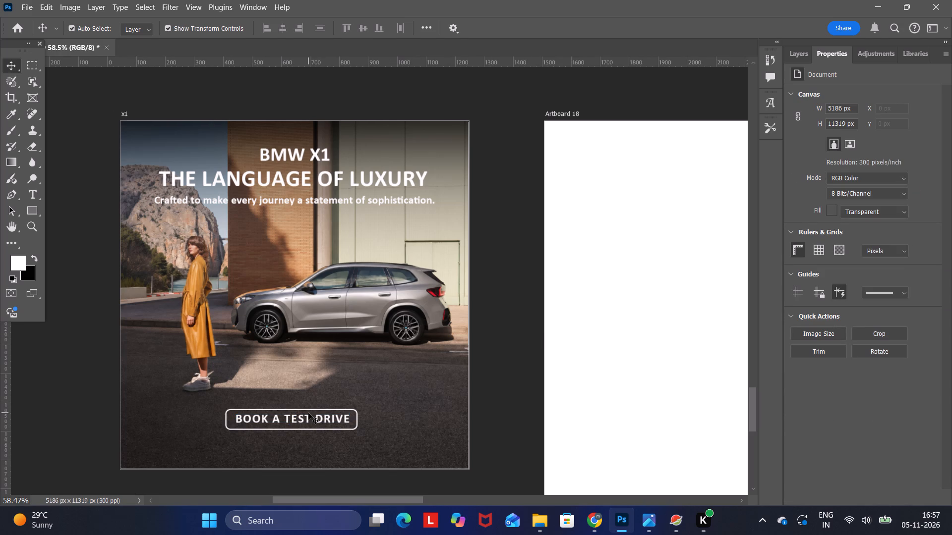
left_click(507, 366)
Shift the rounded rectangle and its "BOOK A TEST DRIVE" text together rightward until the rectangle's X is 377 px, centring the button under the headline.
left_click(355, 427)
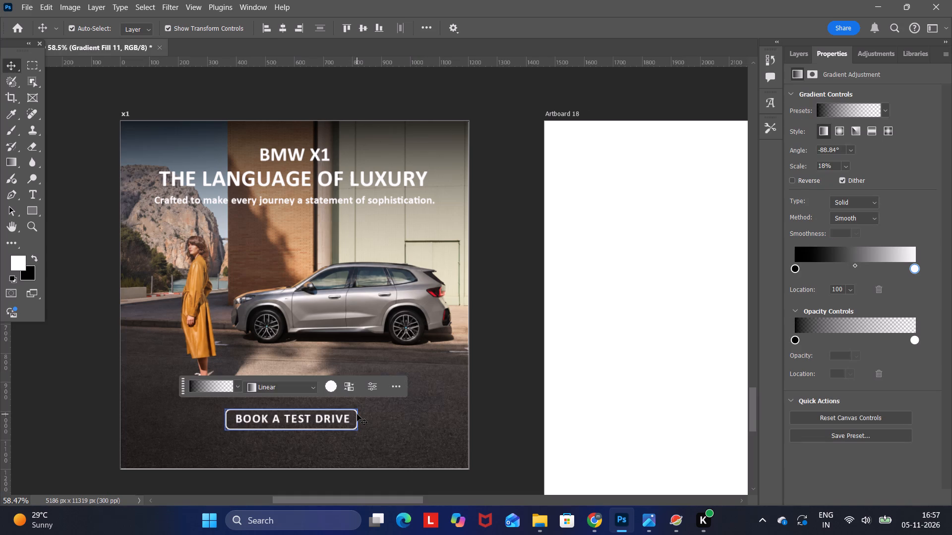
left_click(356, 414)
left_click(356, 414)
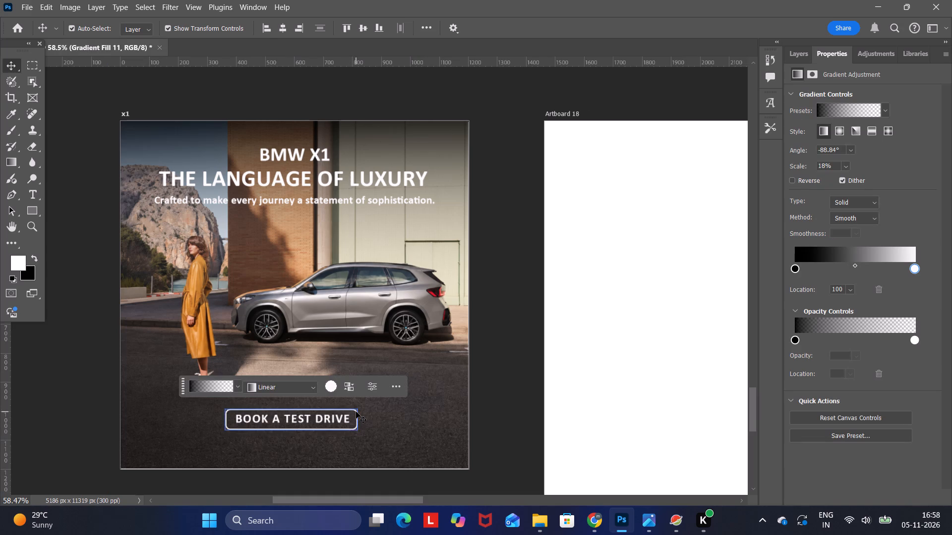
left_click(356, 412)
left_click(313, 418, "shift")
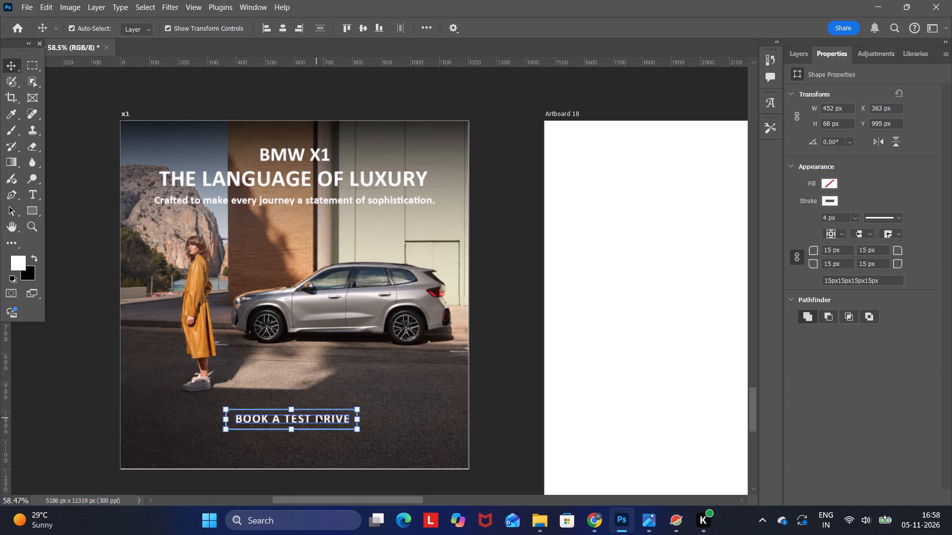
key("Right")
key("Right")
key("Right")
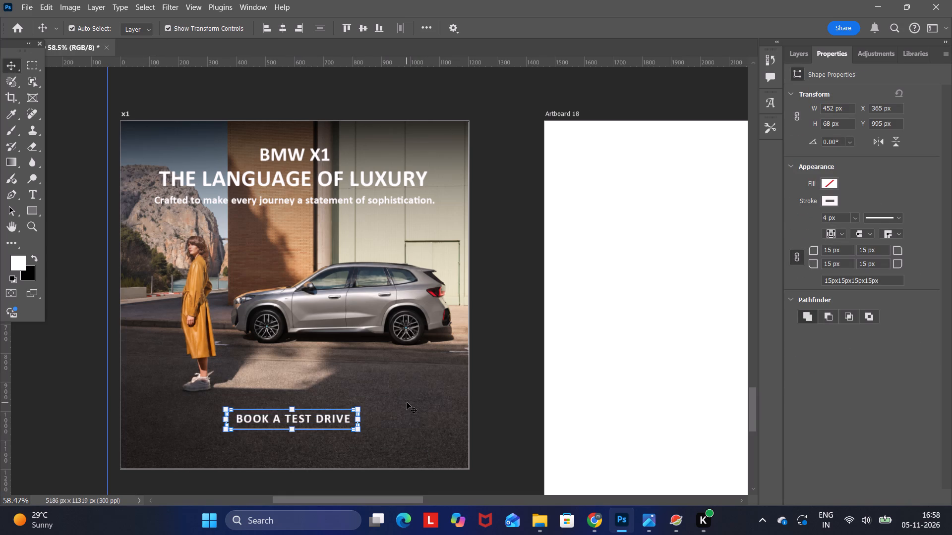
key("Right")
key("Right")
key("Right")
key("Right")
key("Right")
key("Right")
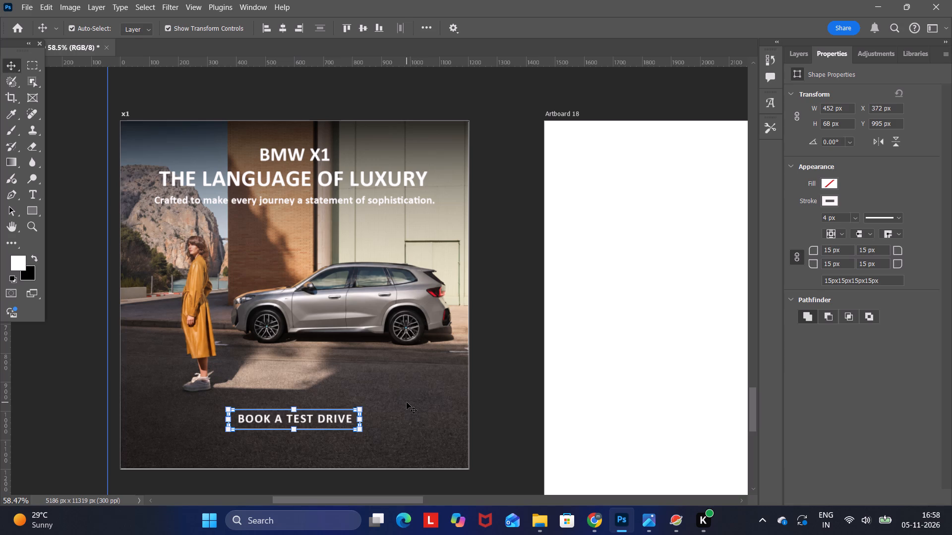
key("Right")
key("Right")
key("Right")
key("Right")
key("Right")
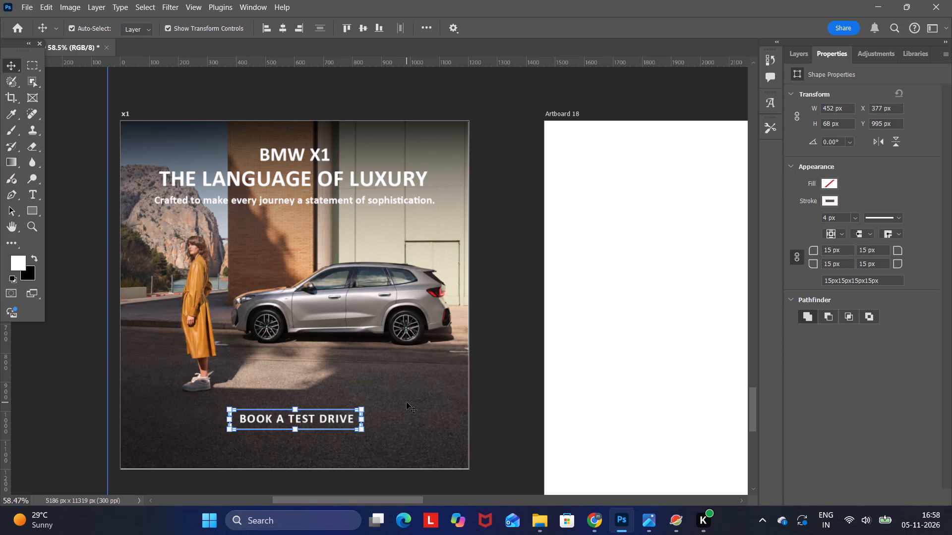
left_click(510, 186)
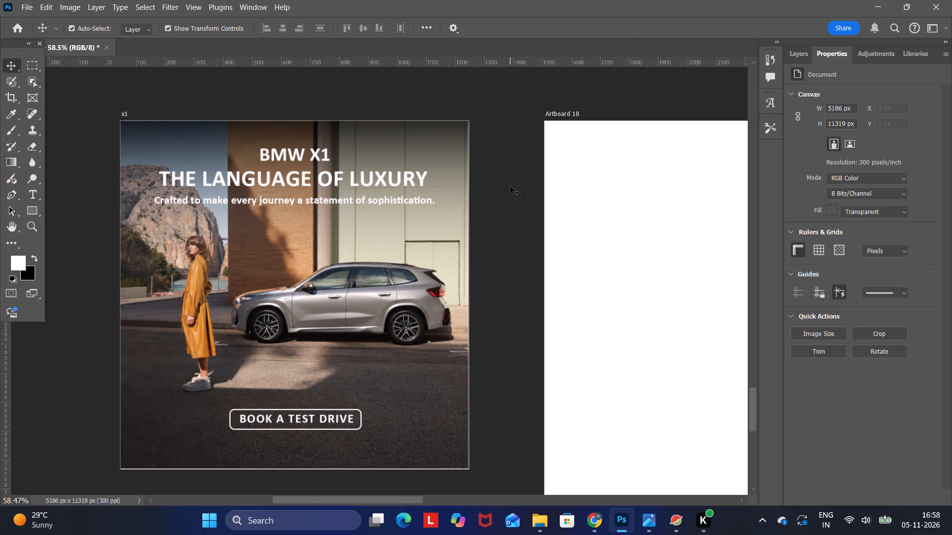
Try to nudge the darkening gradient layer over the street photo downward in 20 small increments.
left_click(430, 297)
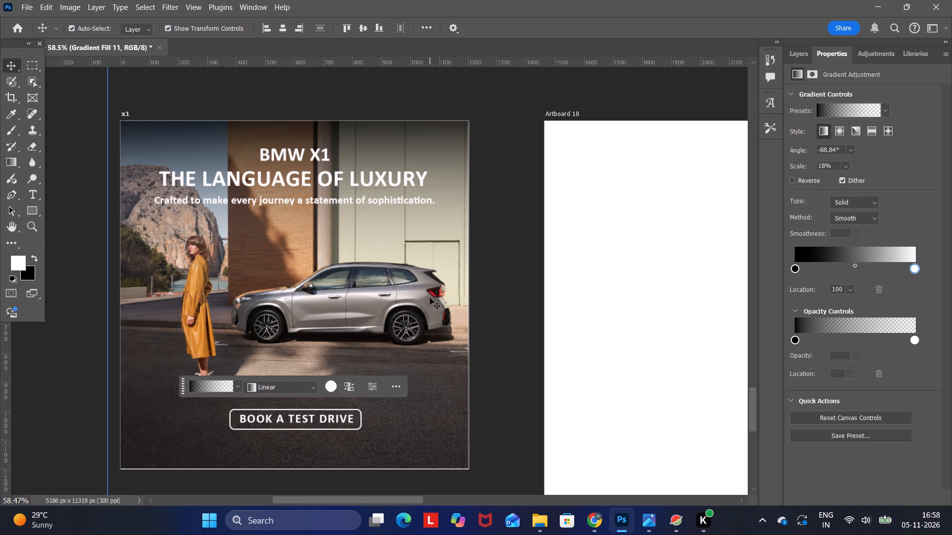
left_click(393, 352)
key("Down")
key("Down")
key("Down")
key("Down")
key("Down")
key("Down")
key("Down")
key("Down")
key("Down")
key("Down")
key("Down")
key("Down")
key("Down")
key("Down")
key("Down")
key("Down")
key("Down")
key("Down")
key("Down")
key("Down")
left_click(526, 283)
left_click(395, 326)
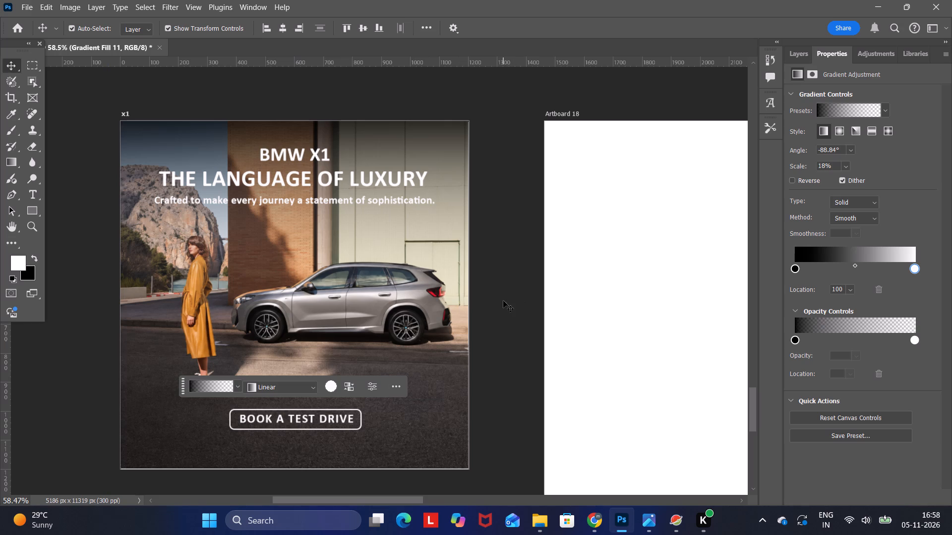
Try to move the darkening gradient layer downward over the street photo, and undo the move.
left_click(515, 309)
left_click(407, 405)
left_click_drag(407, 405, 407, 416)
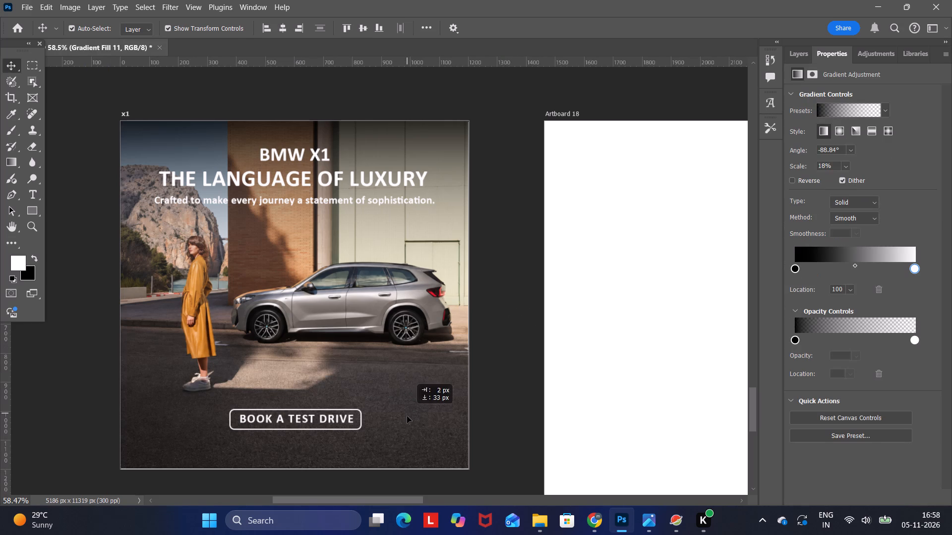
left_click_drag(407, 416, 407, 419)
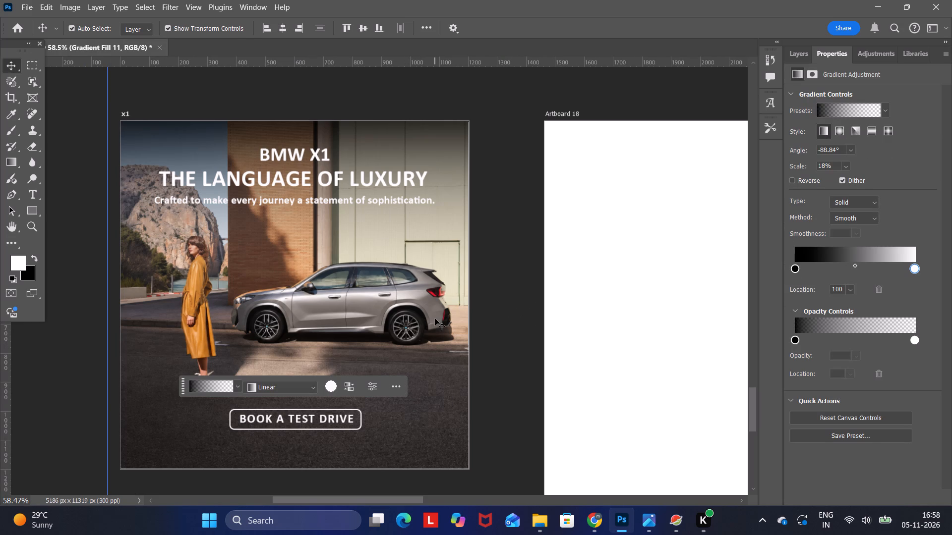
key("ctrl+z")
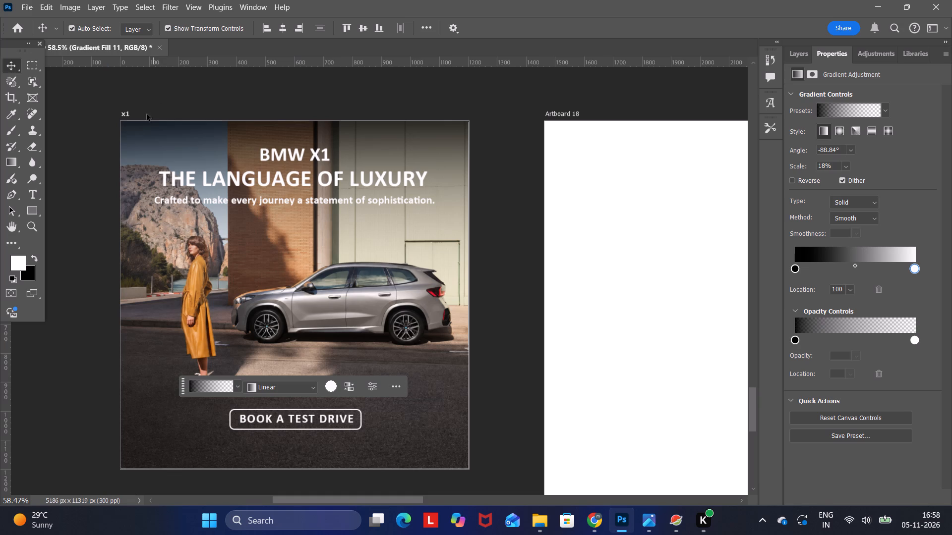
Nudge the street photo layer in the x1 artboard downward in small increments so the car and woman sit slightly lower.
left_click(129, 114)
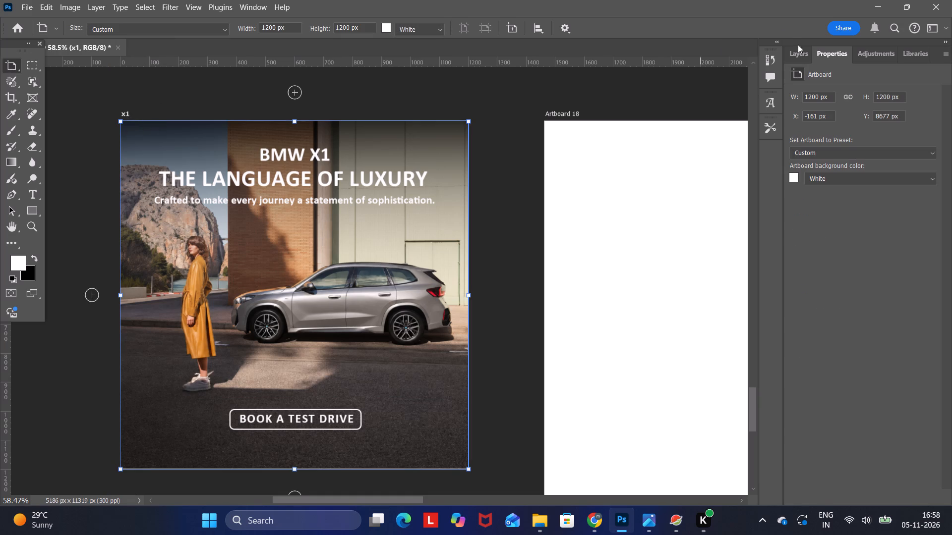
left_click(798, 49)
left_click(870, 298)
key("space")
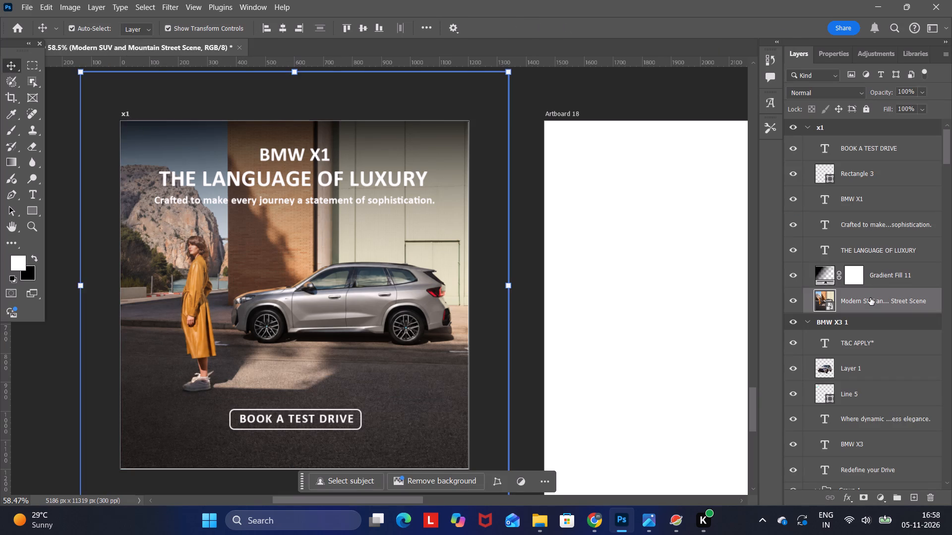
key("Down")
key("Down")
key("Down")
key("Down")
key("Down")
key("Down")
key("Down")
key("Down")
key("Down")
key("Down")
key("Down")
key("Down")
key("Down")
key("Down")
key("Down")
key("Down")
key("Down")
key("Down")
key("Down")
key("Down")
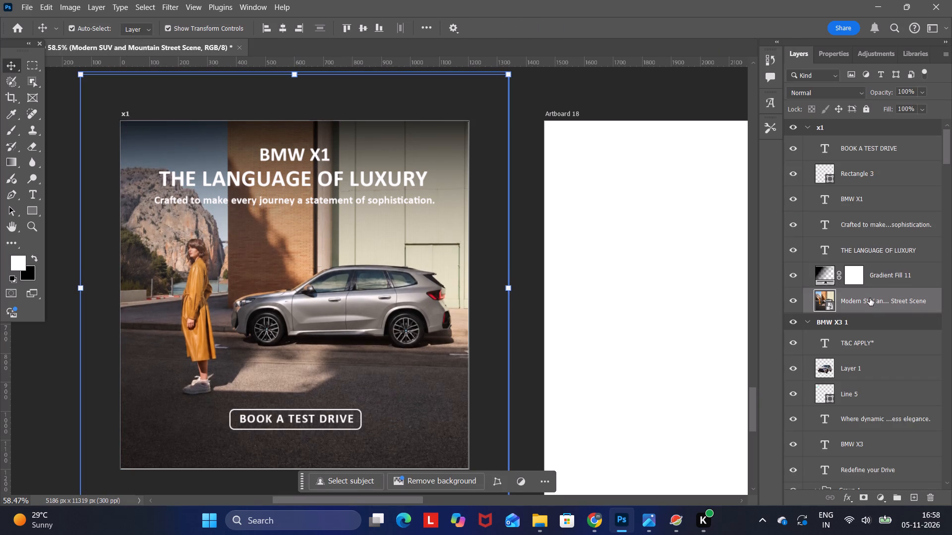
key("Down")
key("Down")
key("Down")
key("Down")
key("Down")
key("Down")
key("Down")
key("Down")
key("Down")
key("Down")
key("Down")
key("Down")
key("Down")
key("Down")
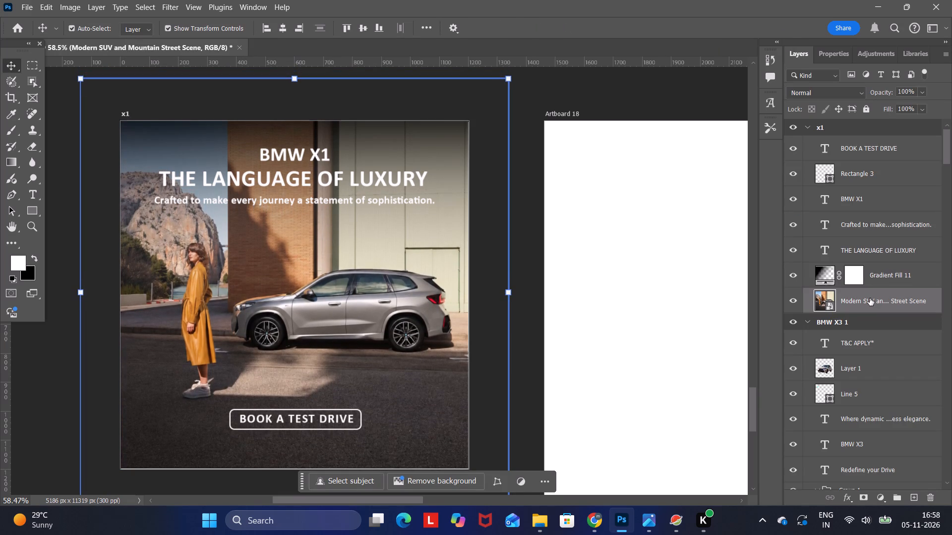
key("Down")
key("Down")
key("Down")
key("Down")
key("Down")
key("Down")
key("Down")
key("Down")
key("Down")
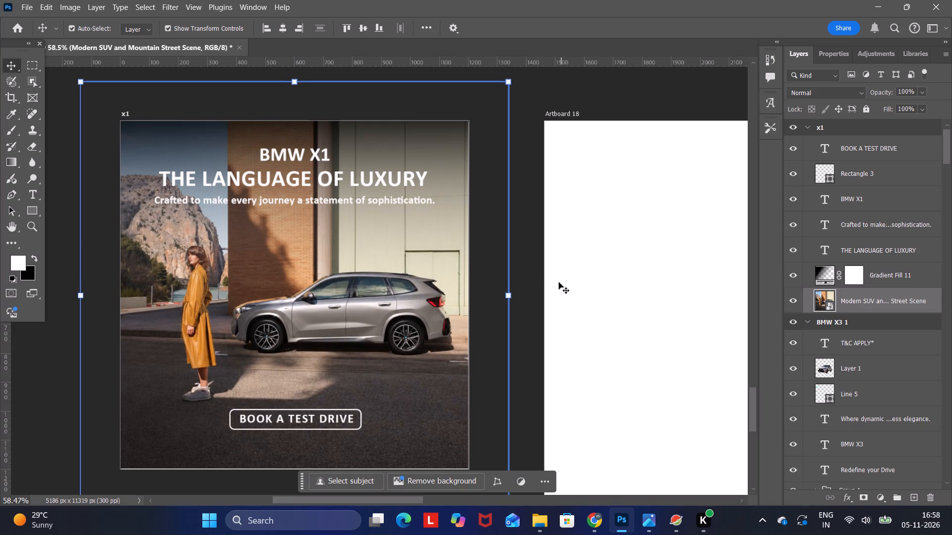
left_click(527, 267)
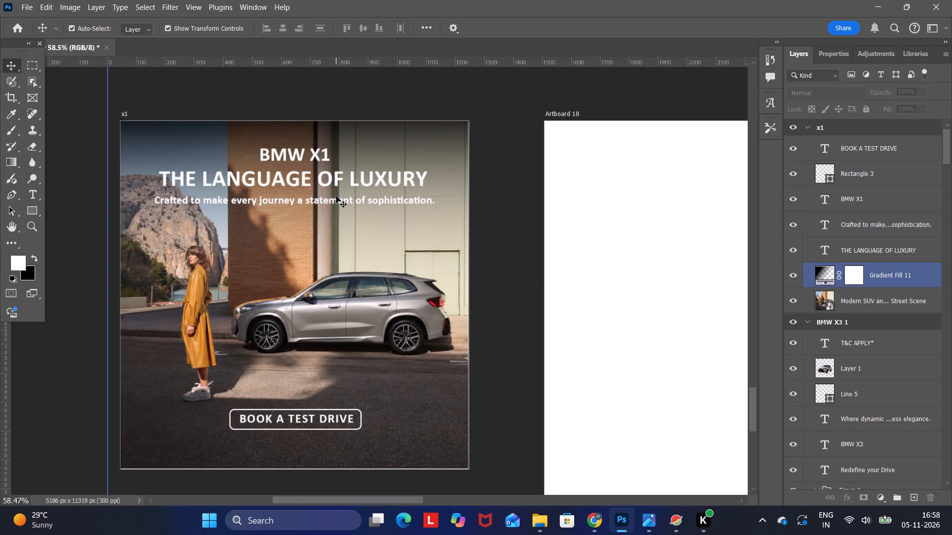
Nudge the "BMW X1", "THE LANGUAGE OF LUXURY" and "Crafted to make every journey" texts slightly downward together.
left_click(310, 157)
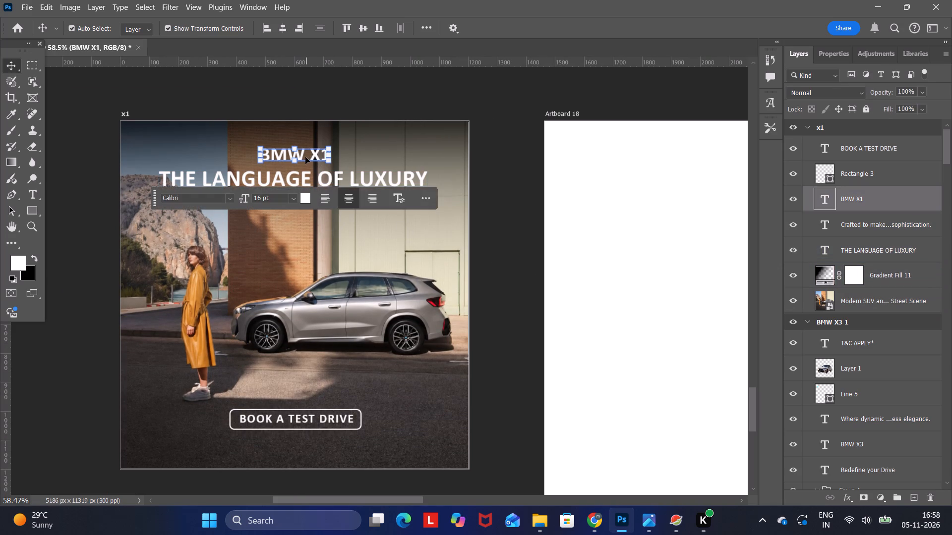
left_click(312, 178, "shift")
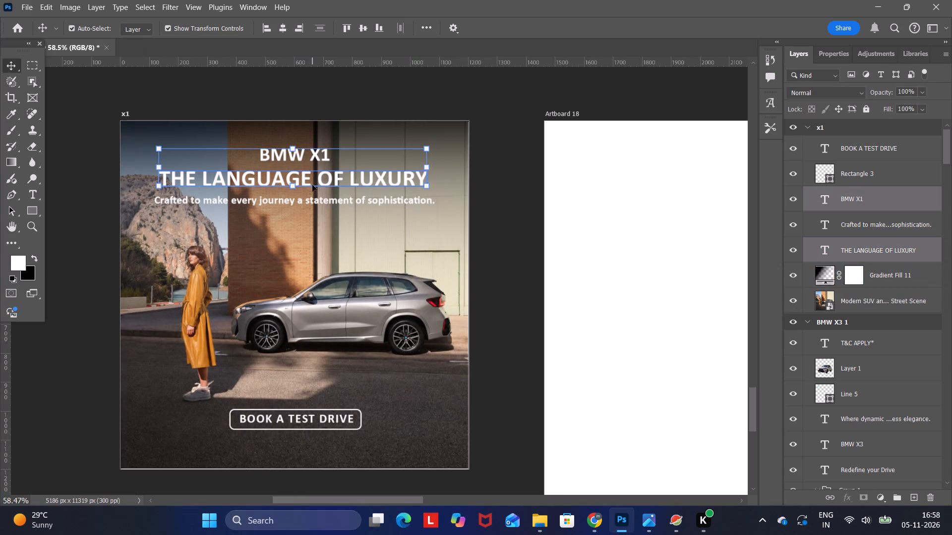
left_click(315, 204, "shift")
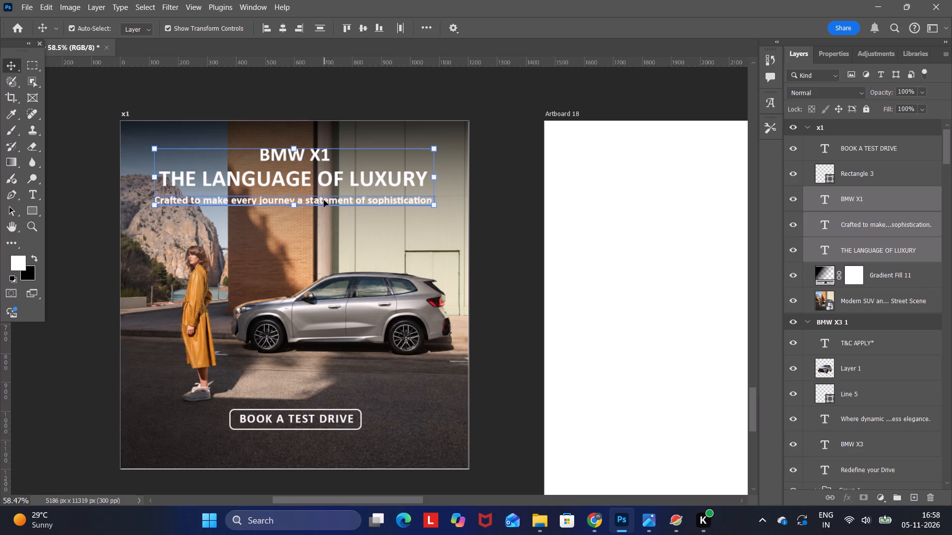
key("Down")
key("Down")
key("Down")
key("Down")
key("Down")
key("Down")
key("Down")
key("Down")
key("Down")
key("Down")
key("Down")
key("Down")
key("Down")
key("Down")
key("Down")
key("Down")
key("Down")
key("Down")
key("Down")
key("Down")
key("Down")
key("Down")
key("Down")
key("Down")
key("Down")
key("Down")
key("Down")
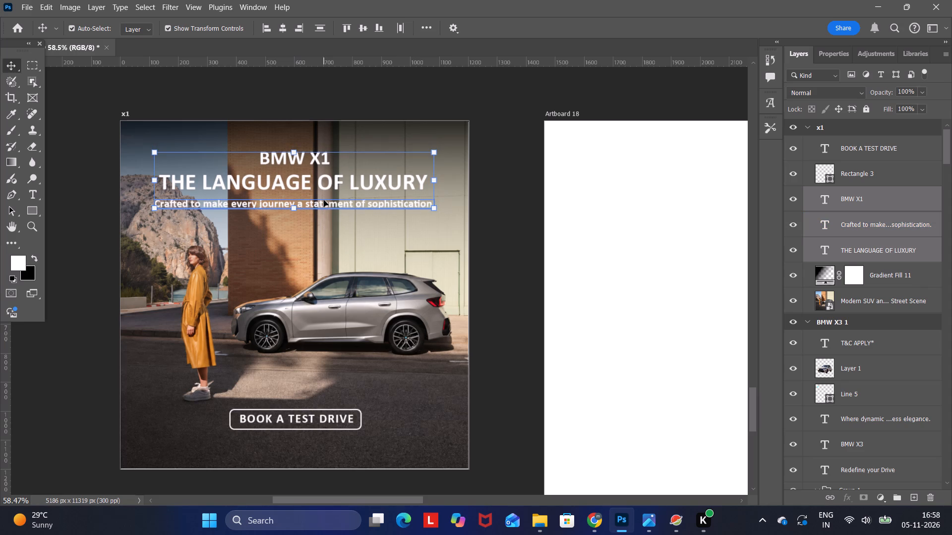
left_click(504, 154)
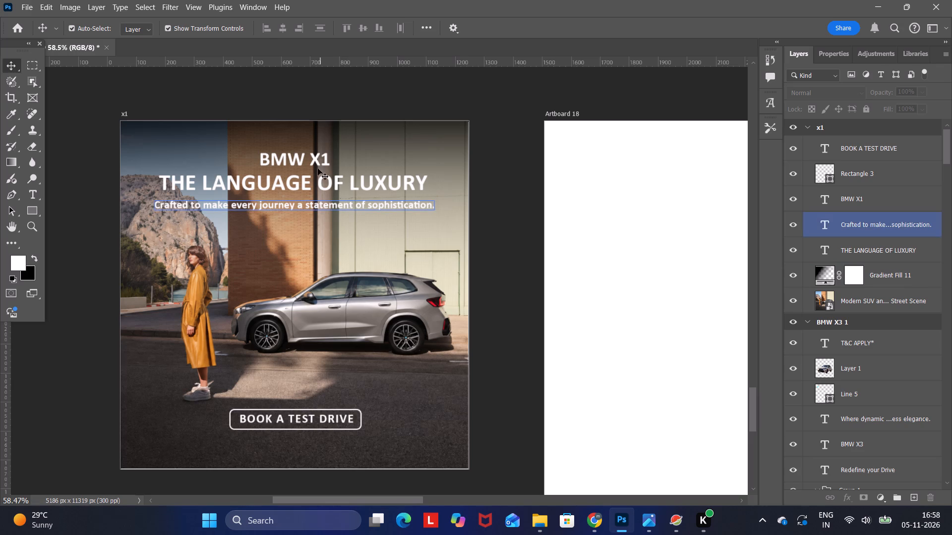
Move the "BMW X1" text up about 14 px to open a gap above "THE LANGUAGE OF LUXURY".
left_click_drag(302, 155, 303, 150)
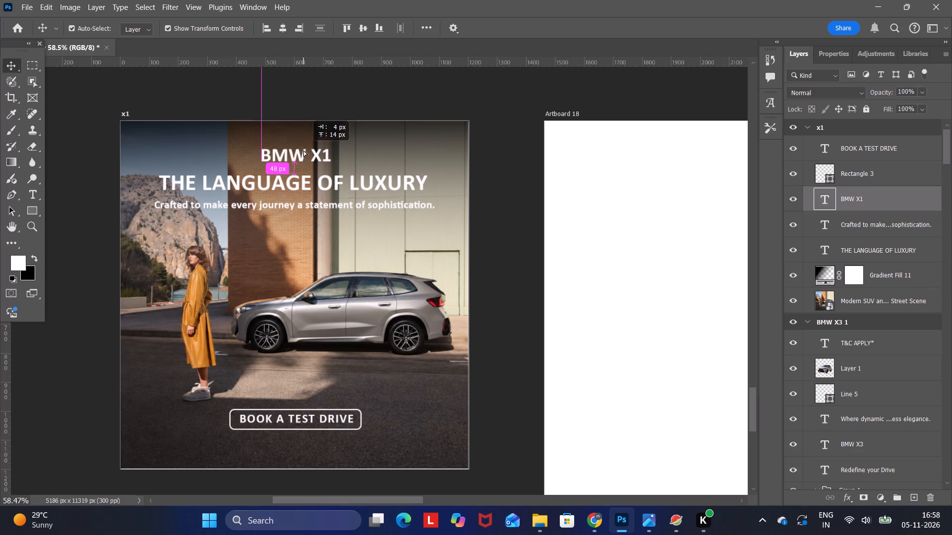
left_click_drag(303, 150, 303, 150)
left_click(480, 143)
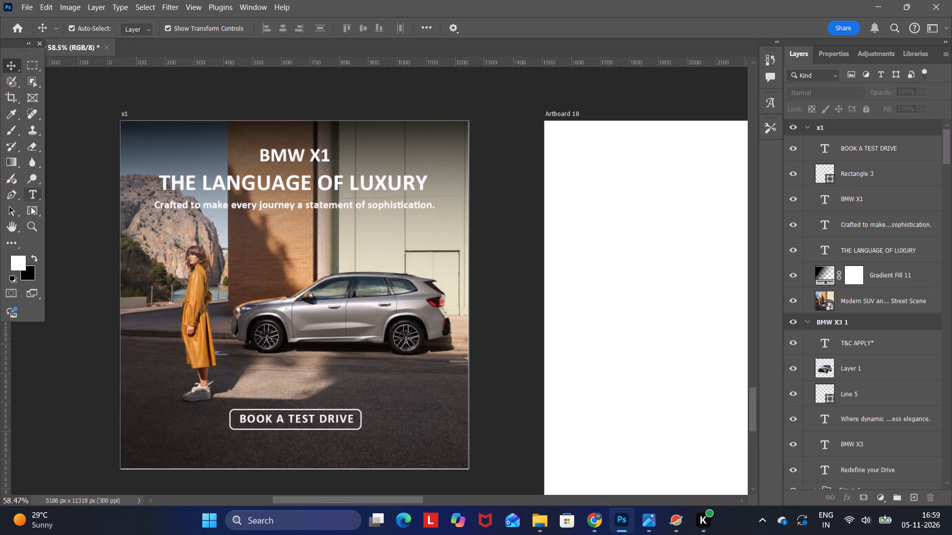
Draw a horizontal white line about 94 px long with a 4 px stroke between "BMW X1" and "THE LANGUAGE OF LUXURY".
left_click(31, 207)
left_click(102, 260)
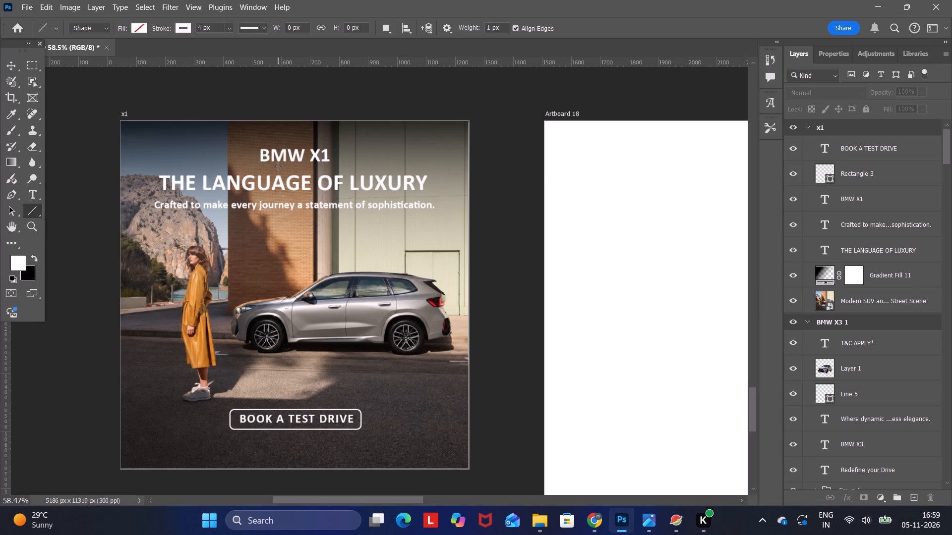
left_click_drag(279, 168, 308, 167)
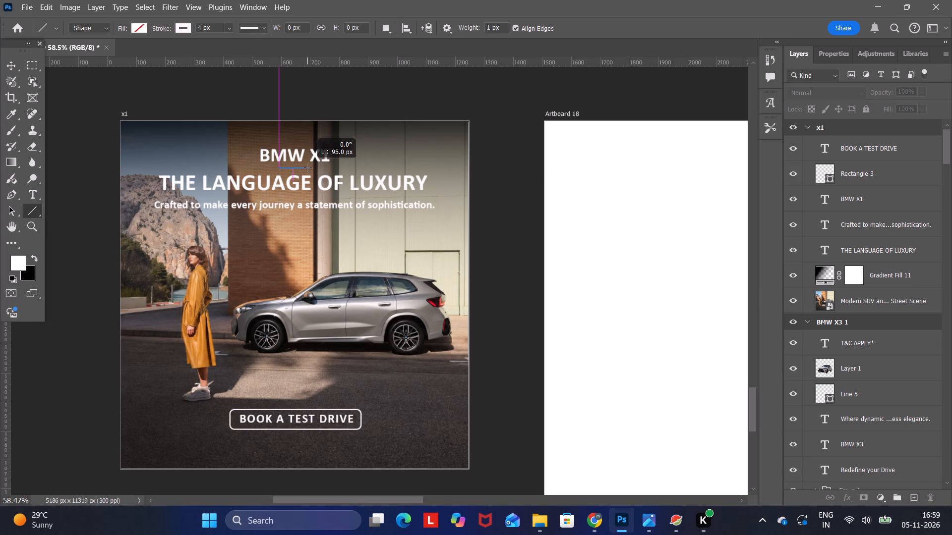
left_click_drag(308, 167, 306, 167)
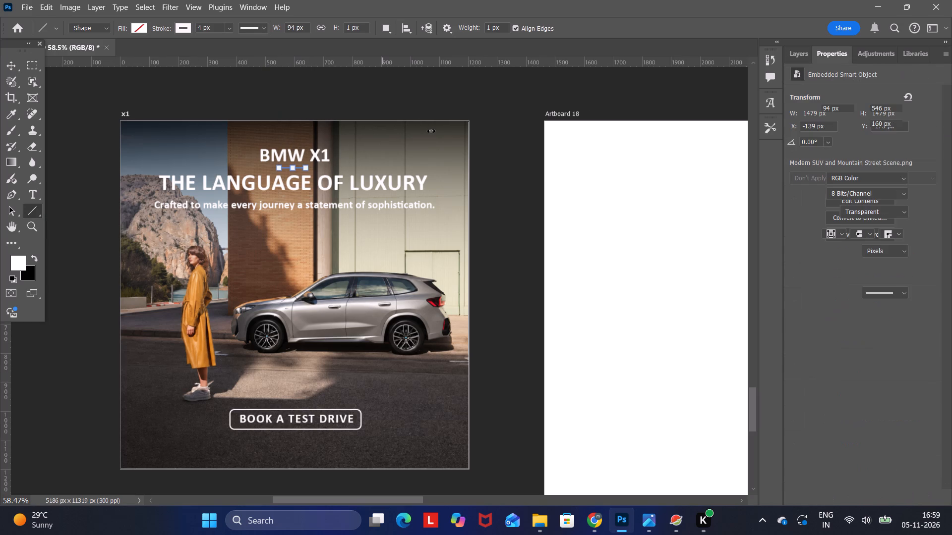
Shift the short white line 13 px rightward to X 559 px, keeping its height, to centre it under "BMW X1".
left_click(15, 70)
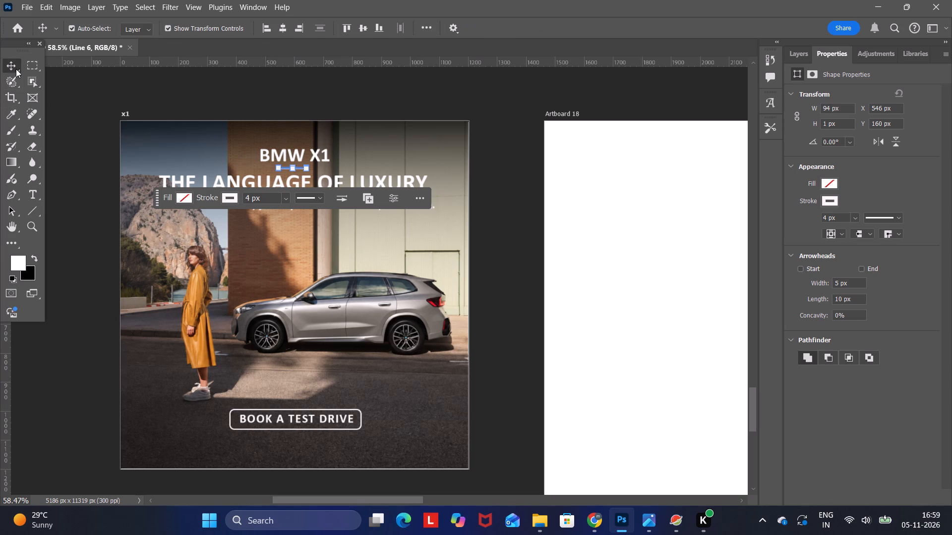
left_click(92, 120)
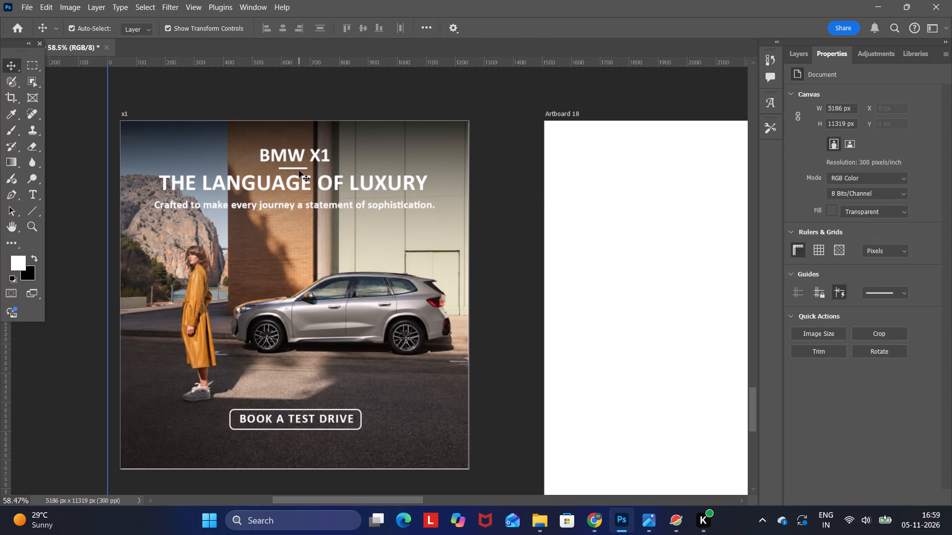
left_click(299, 168)
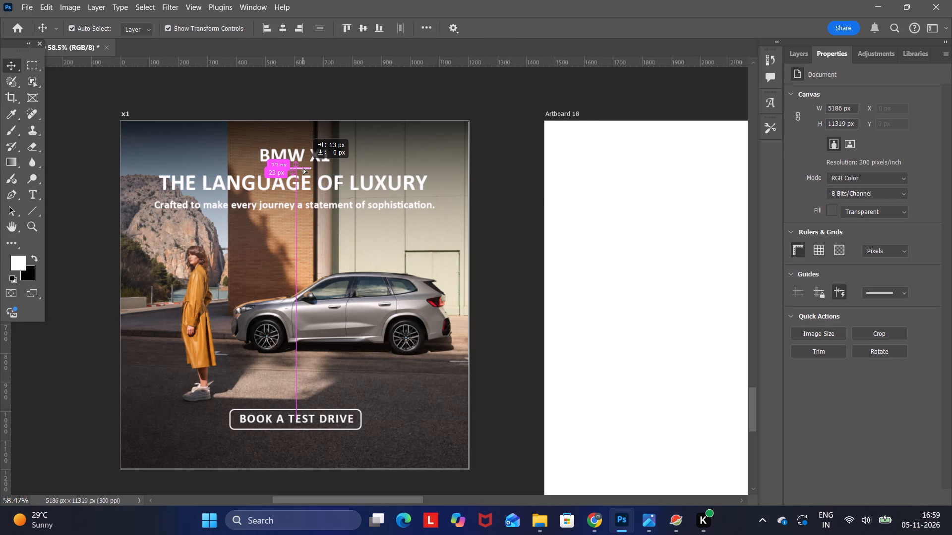
left_click(498, 159)
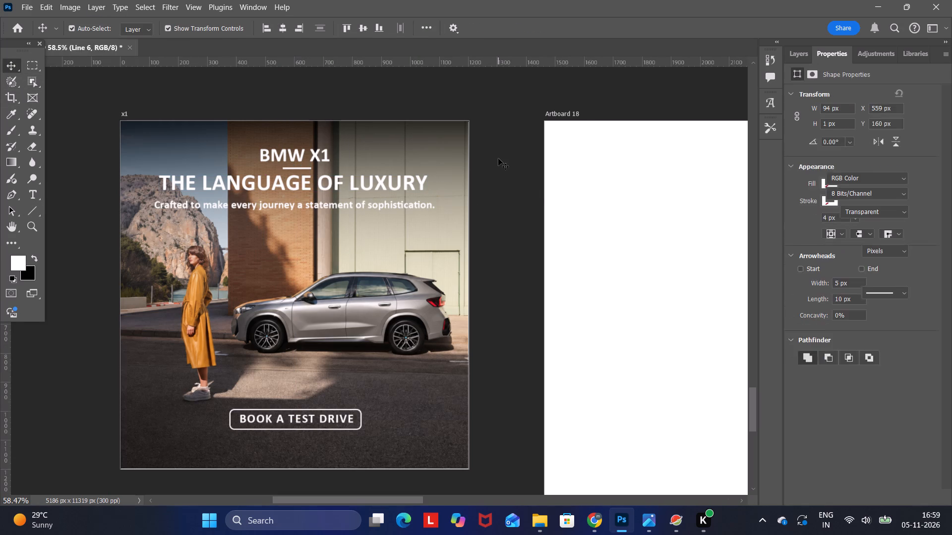
Nudge the "THE LANGUAGE OF LUXURY" text down about 9 px, away from the line above it.
left_click(371, 188)
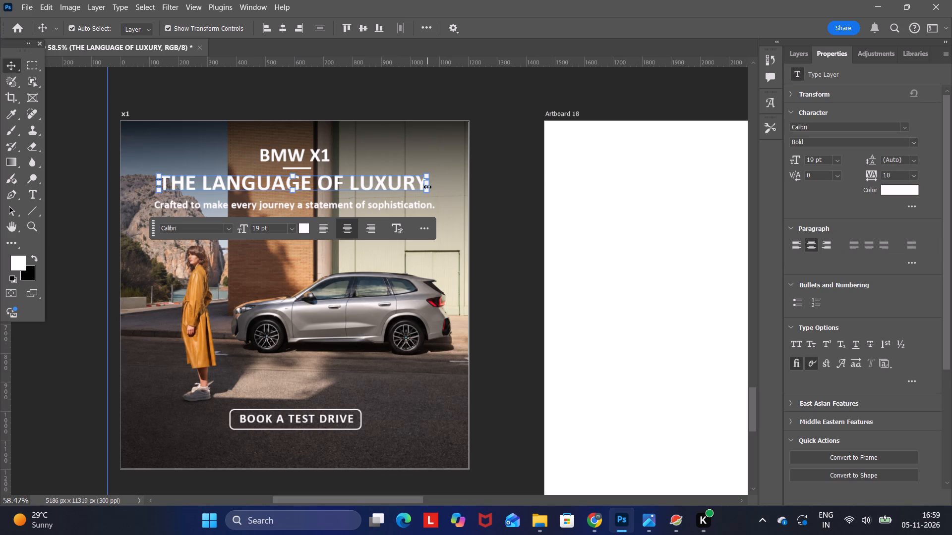
key("Down")
key("Down")
key("Down")
key("Down")
key("Down")
key("Down")
key("Down")
key("Down")
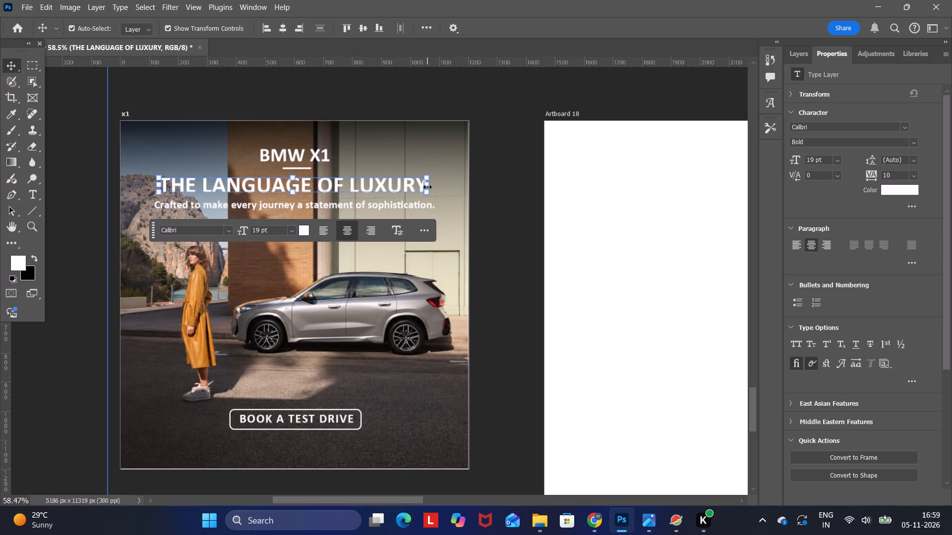
key("Down")
left_click(499, 162)
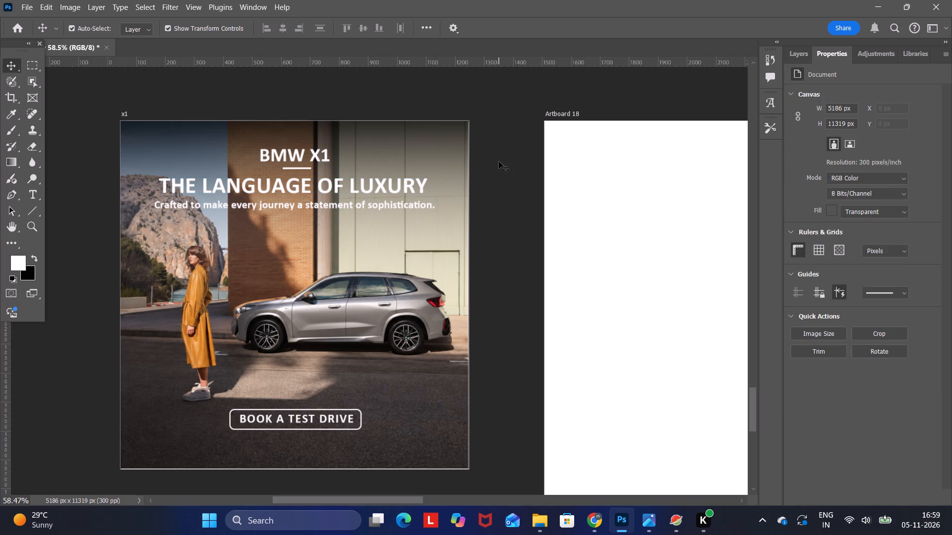
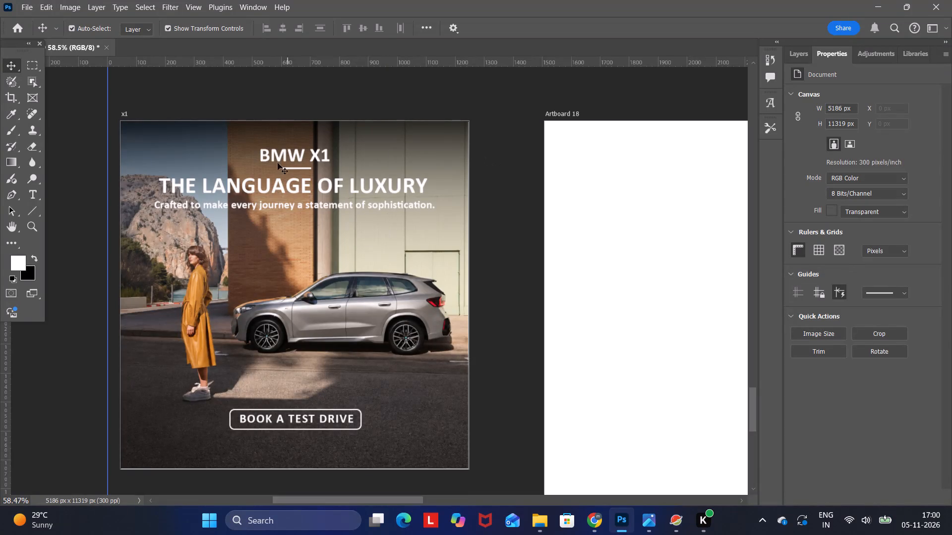
Set the stroke of the short white line under "BMW X1" to 2 px.
left_click(294, 168)
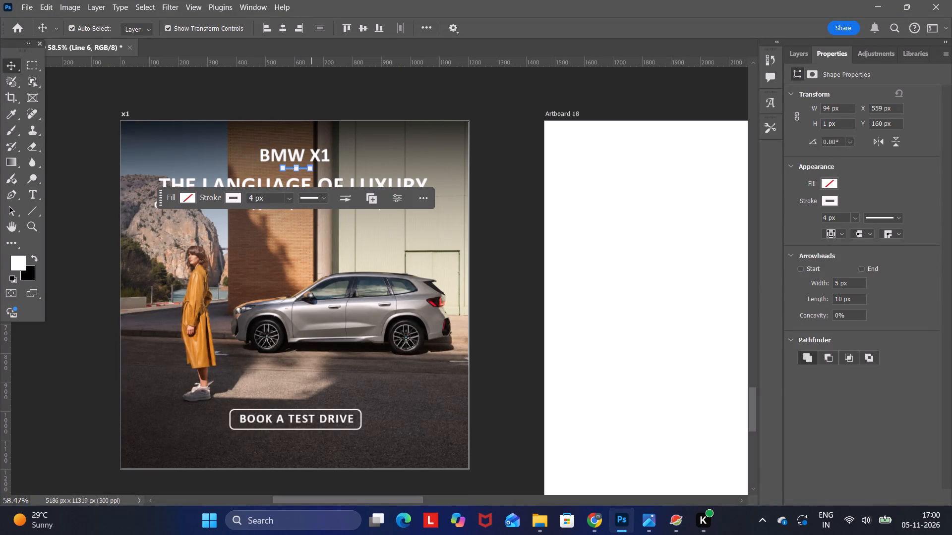
left_click_drag(251, 200, 235, 201)
key("2")
key("Return")
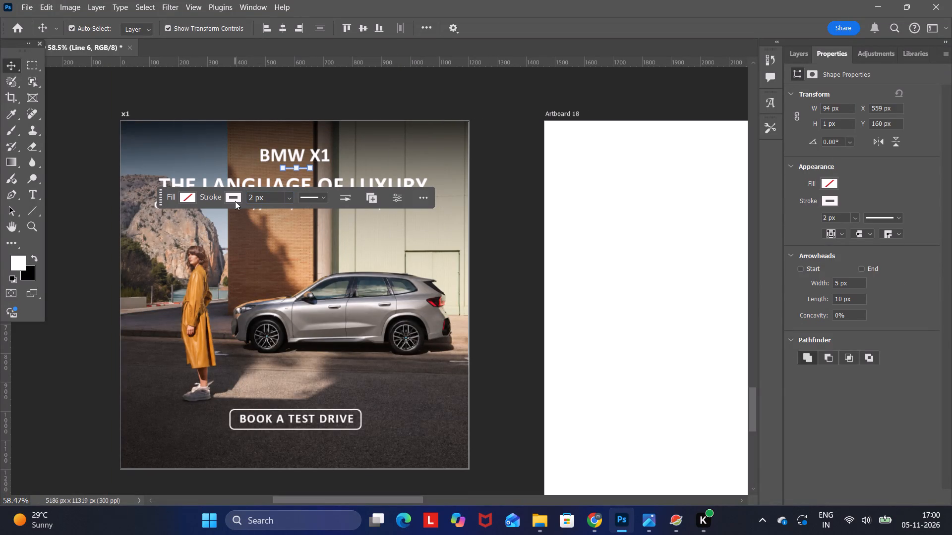
left_click(525, 158)
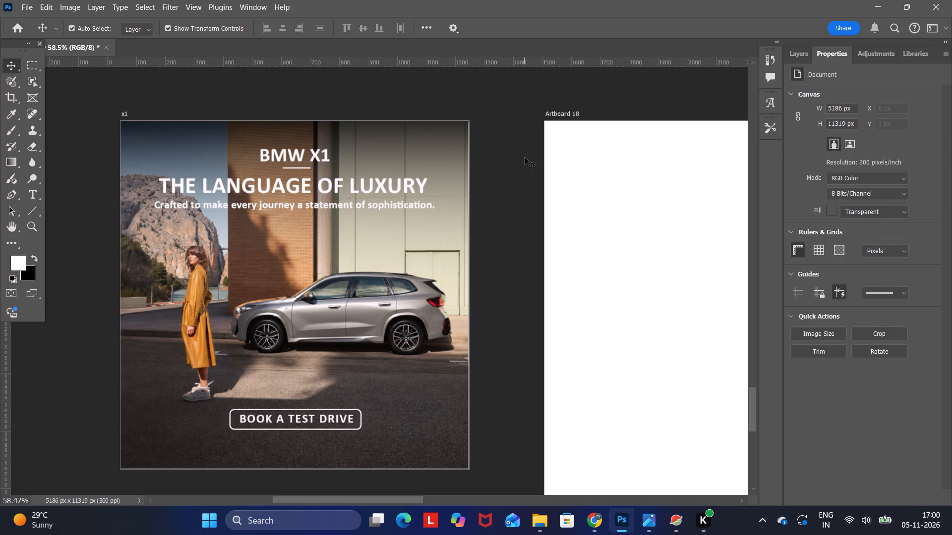
Shift the "BMW X1" text about 5 px rightward, keeping its height, to centre it over the line.
left_click(307, 159)
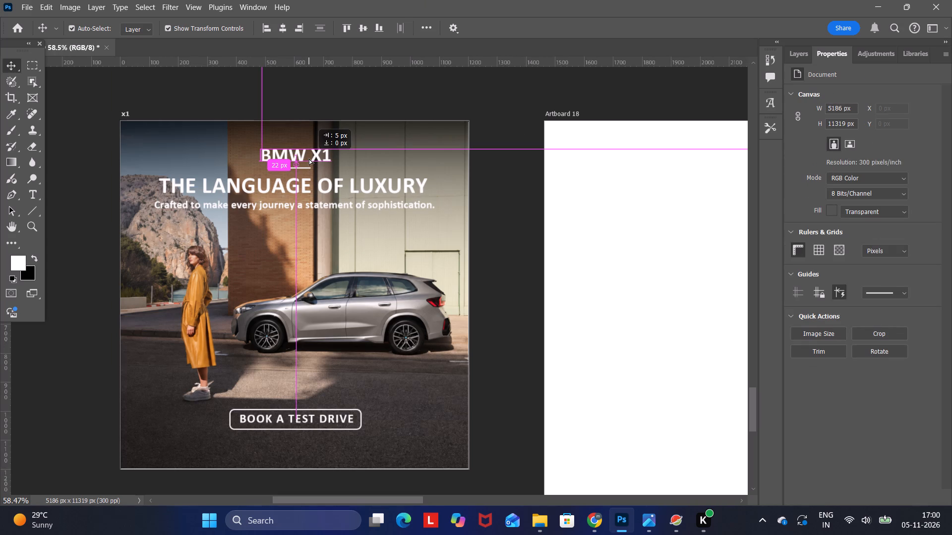
left_click(516, 143)
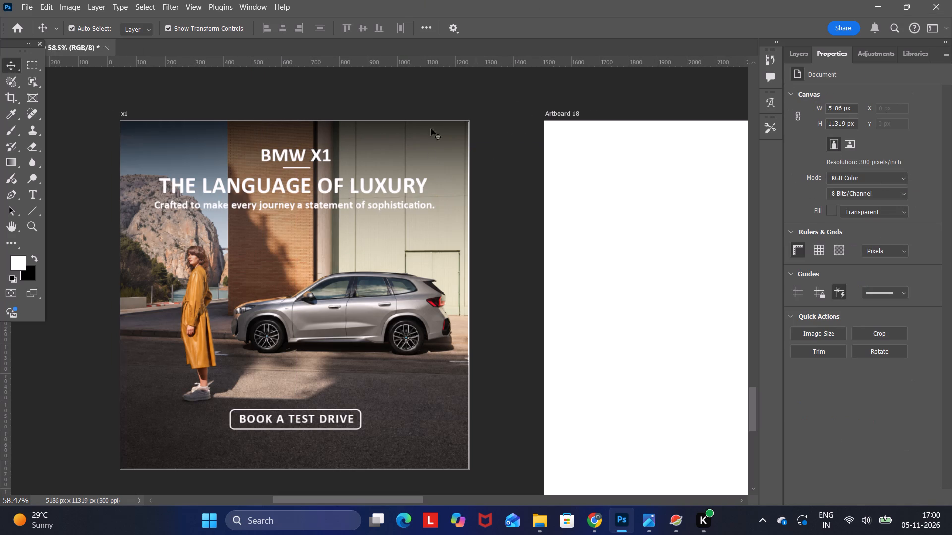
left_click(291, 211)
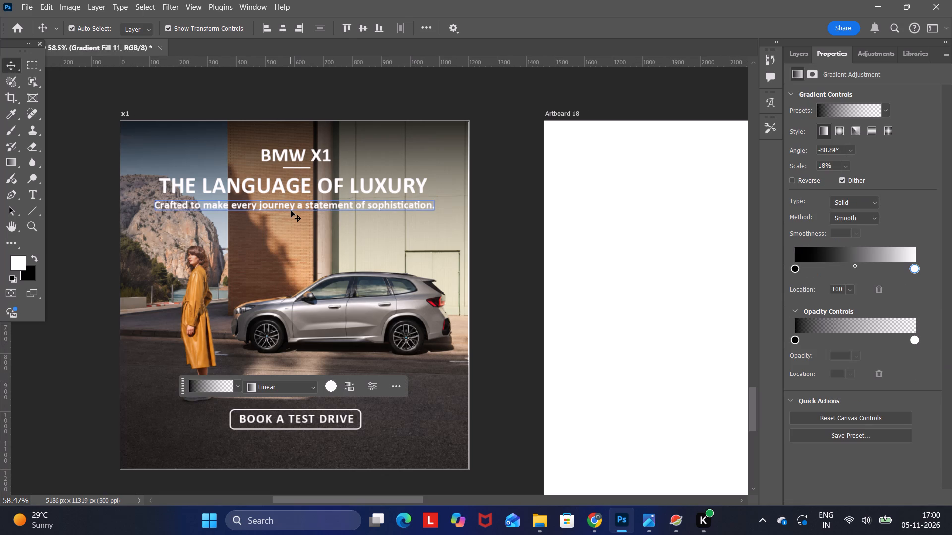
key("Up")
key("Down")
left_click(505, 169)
Nudge the "Crafted to make every journey a statement of sophistication." tagline down a few pixels.
left_click(350, 205)
key("Down")
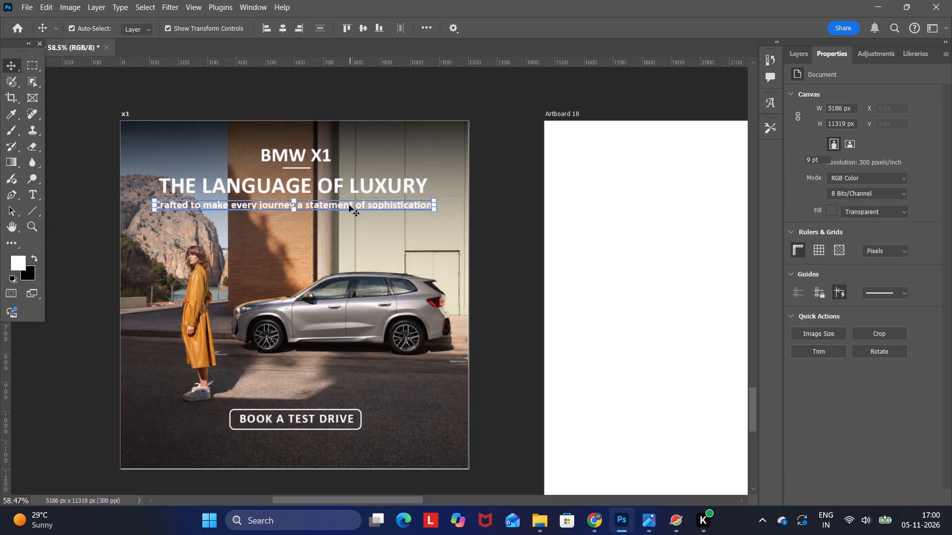
left_click(516, 201)
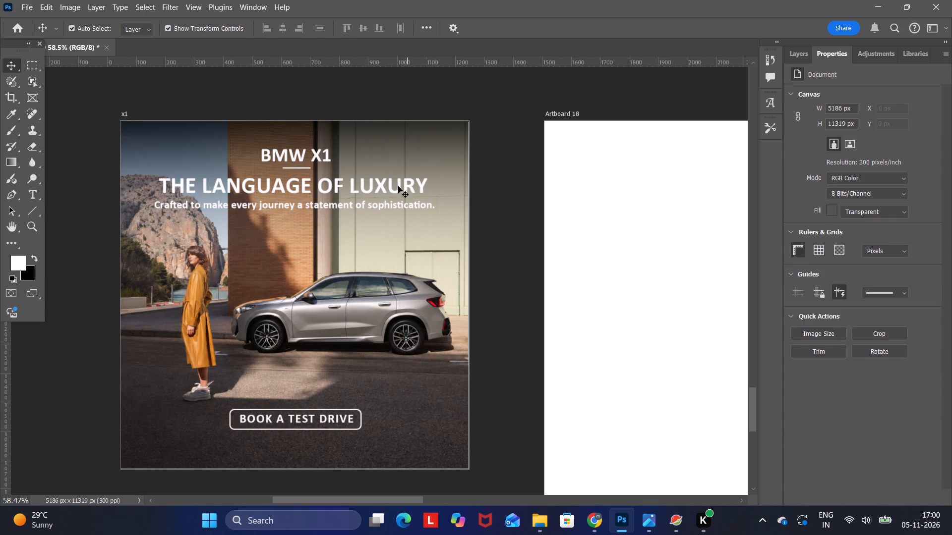
left_click(332, 208)
key("Down")
key("Down")
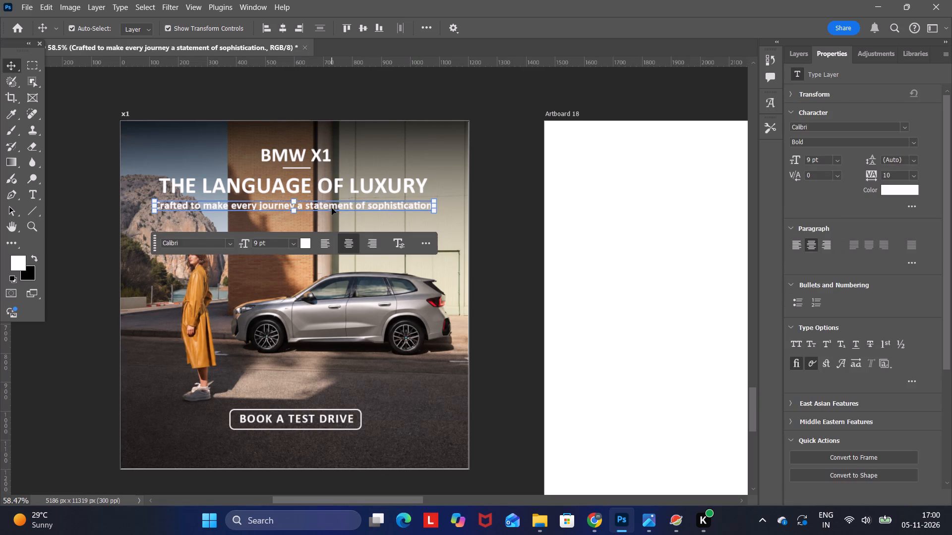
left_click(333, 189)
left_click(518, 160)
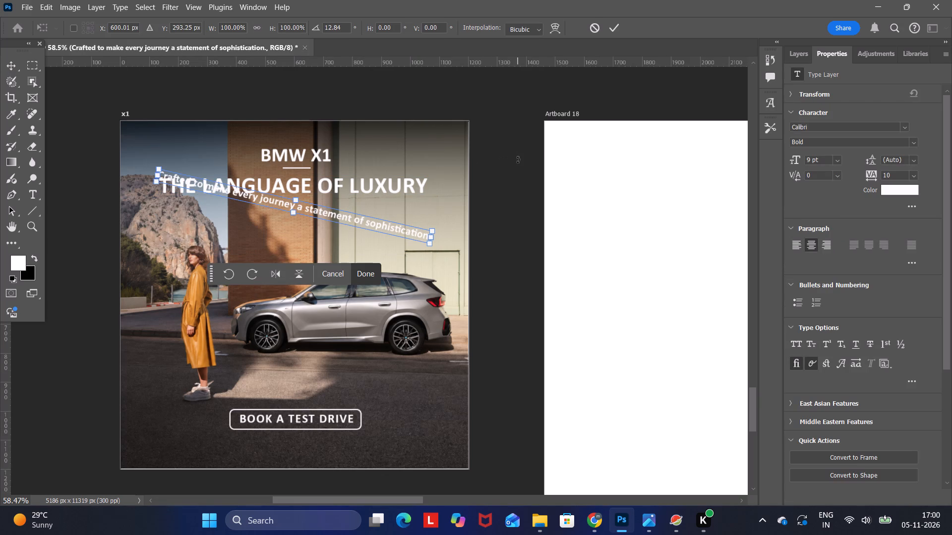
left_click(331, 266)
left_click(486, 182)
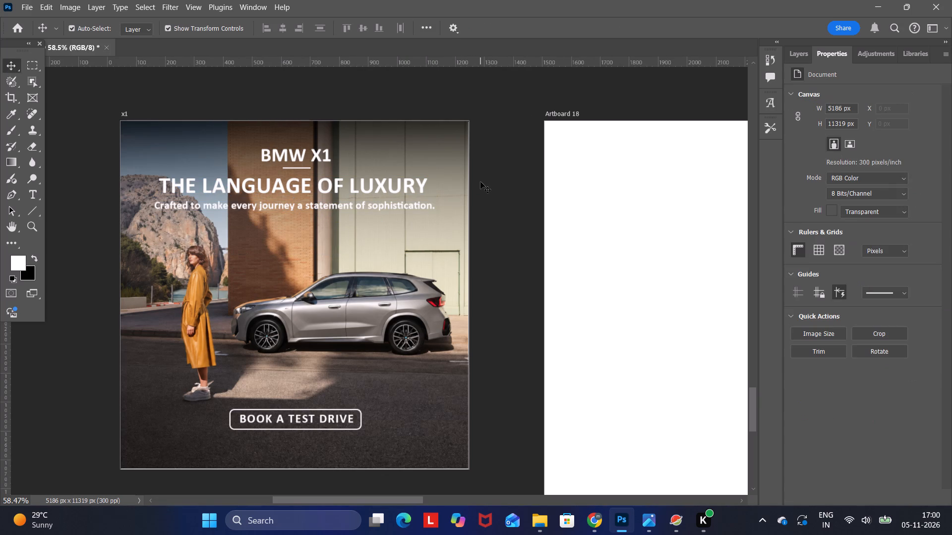
Nudge the "Crafted to make every journey" tagline down about one more pixel.
scroll(478, 191, "down", 13)
scroll(478, 194, "up", 12)
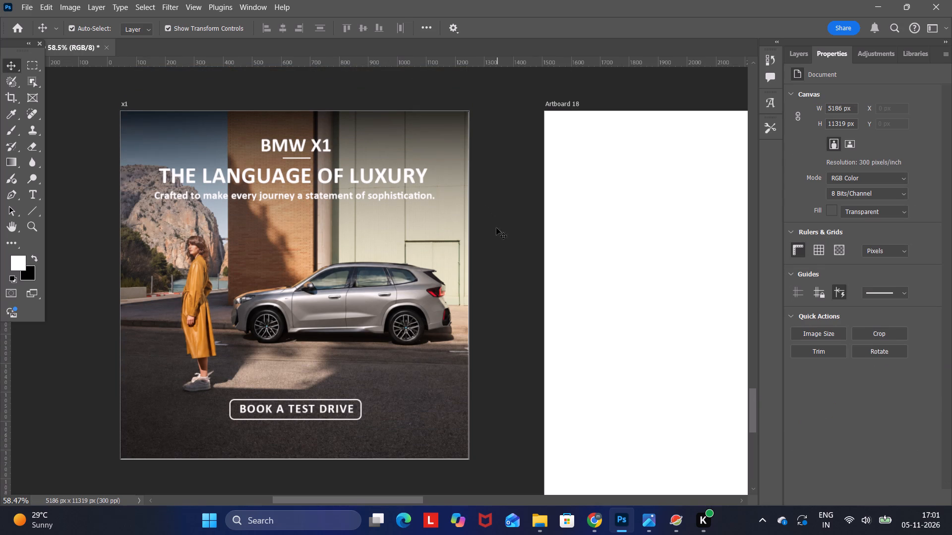
left_click(394, 195)
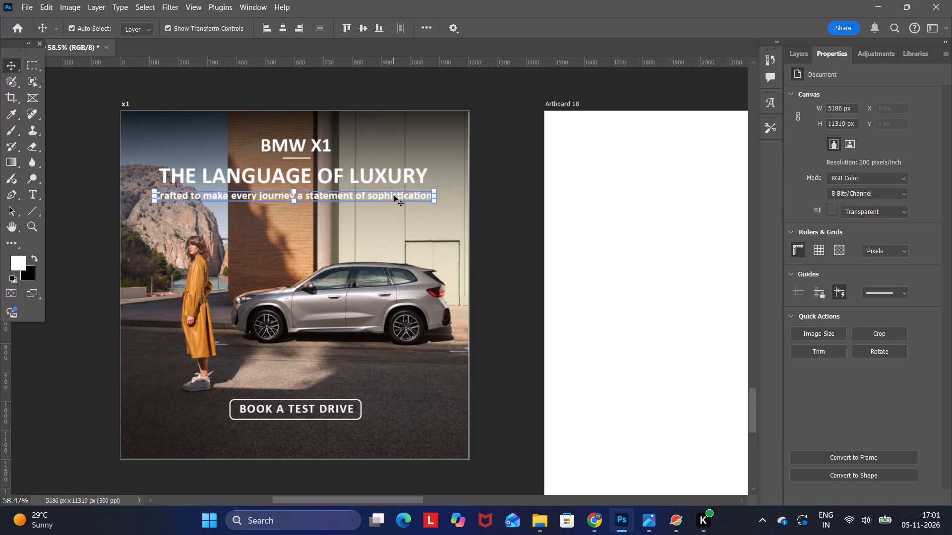
key("Down")
left_click(503, 177)
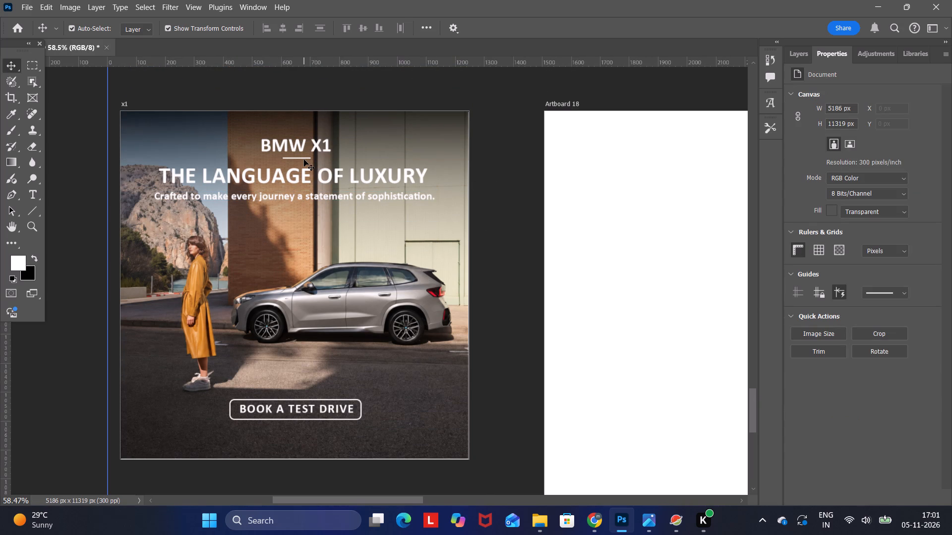
Nudge the short white line under "BMW X1" down to Y 162 px.
left_click(303, 158)
key("Down")
key("Down")
key("Down")
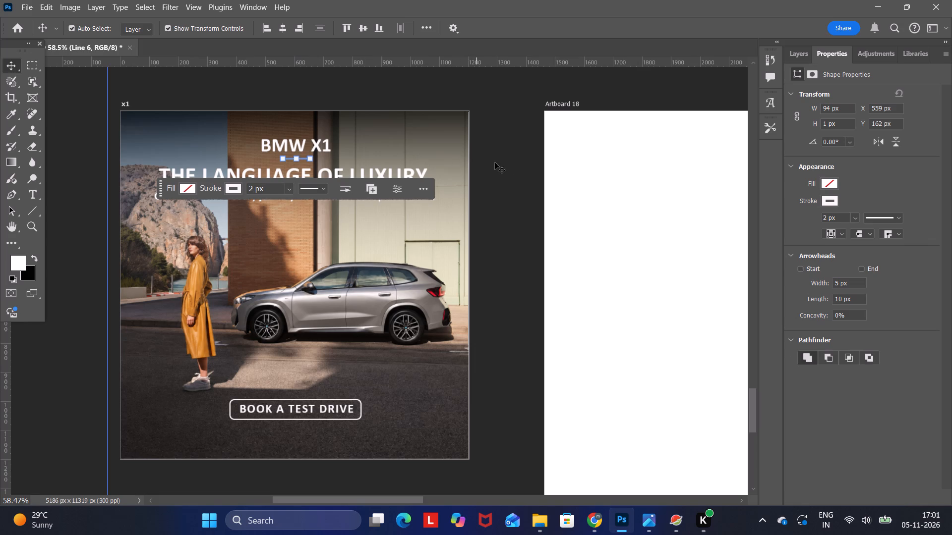
left_click(527, 157)
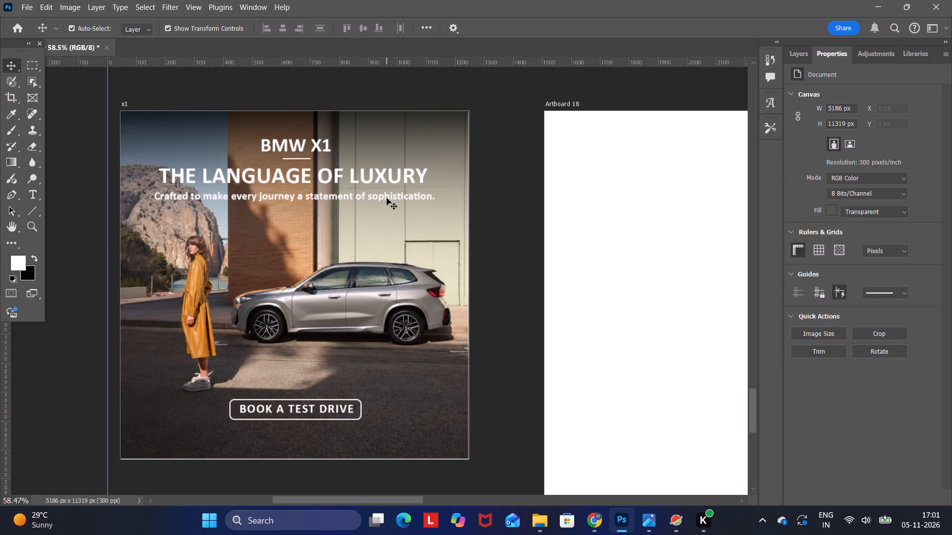
Nudge the "Crafted to make every journey" tagline down a few more pixels to widen the gap below the headline.
left_click(387, 198)
key("Down")
key("Down")
key("Down")
key("Down")
key("Down")
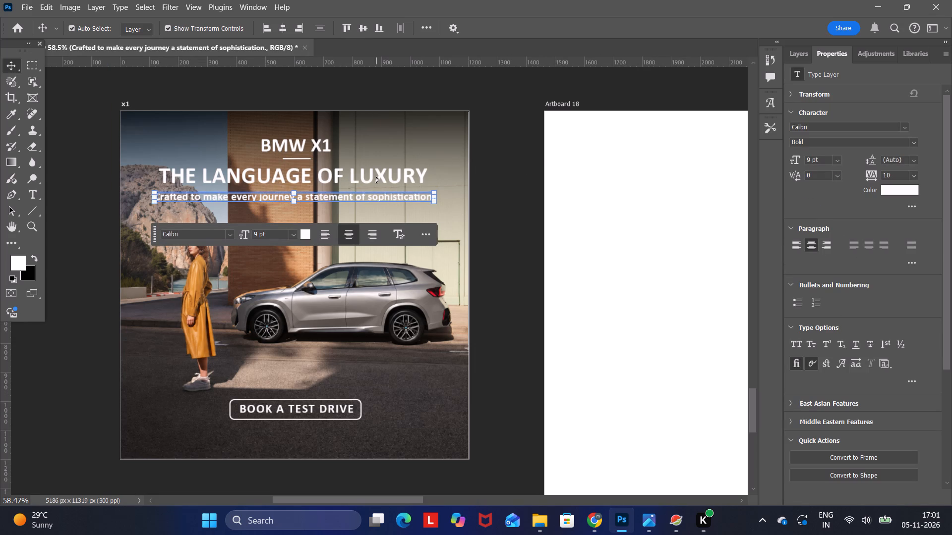
left_click(493, 153)
Nudge the "THE LANGUAGE OF LUXURY" headline down about 6 px, between the line and the tagline.
left_click(364, 171)
key("Down")
key("Down")
key("Down")
key("Down")
key("Down")
key("Down")
key("Down")
key("Down")
key("Down")
key("Down")
key("Down")
key("Down")
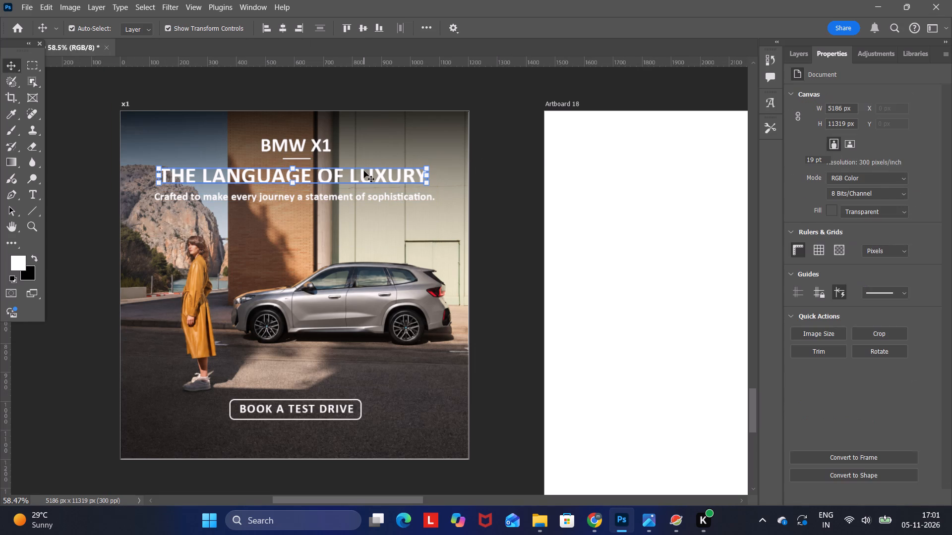
key("Down")
key("Down")
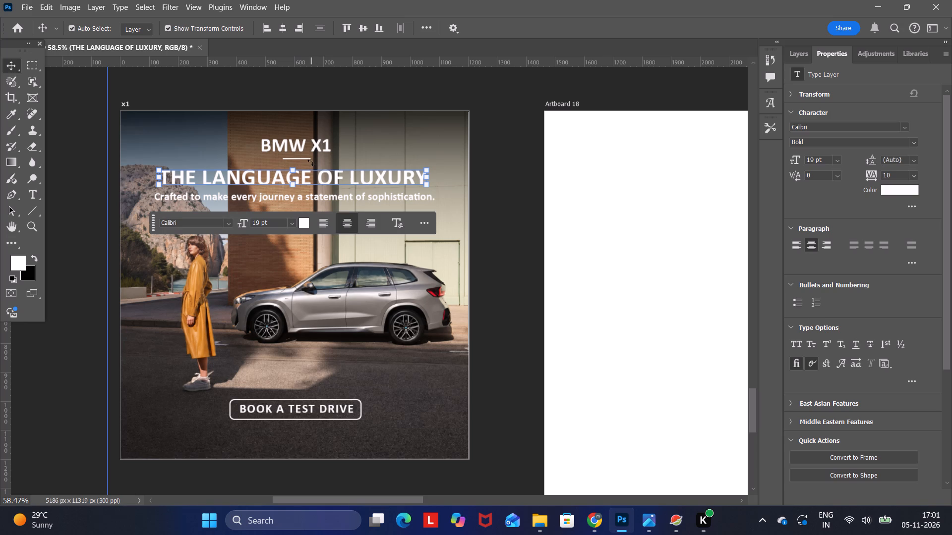
left_click(524, 152)
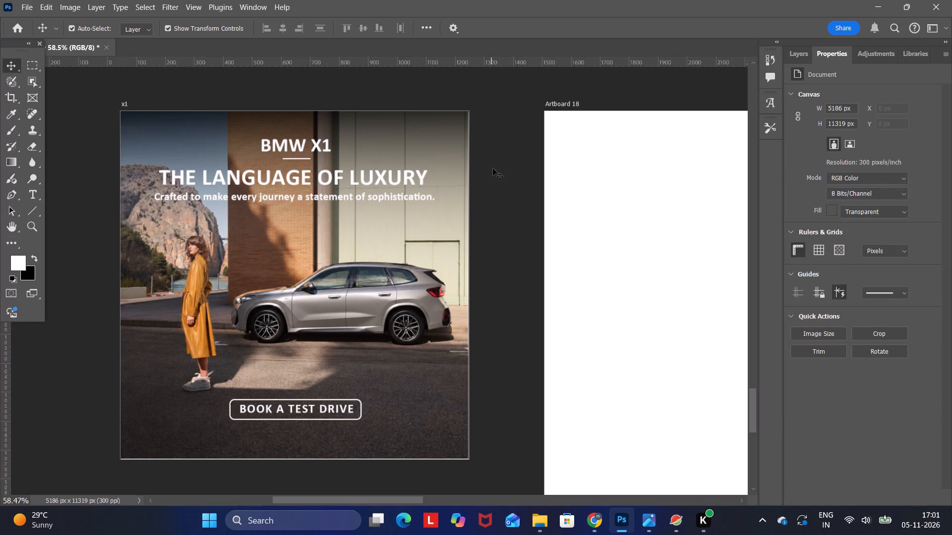
Shift the SUV street photo layer on the x1 artboard down about 10 px, leaving the texts in place.
left_click(420, 281)
key("Down")
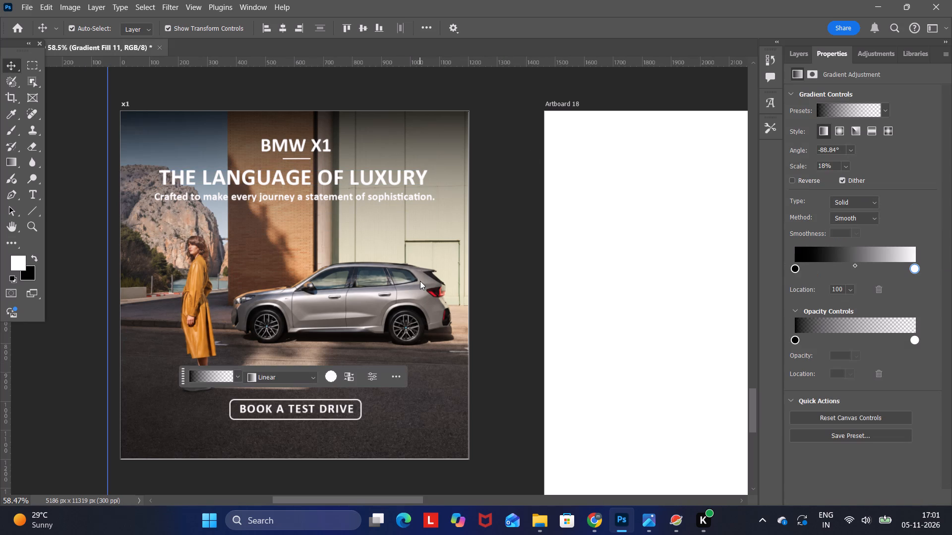
left_click(448, 221)
left_click(128, 104)
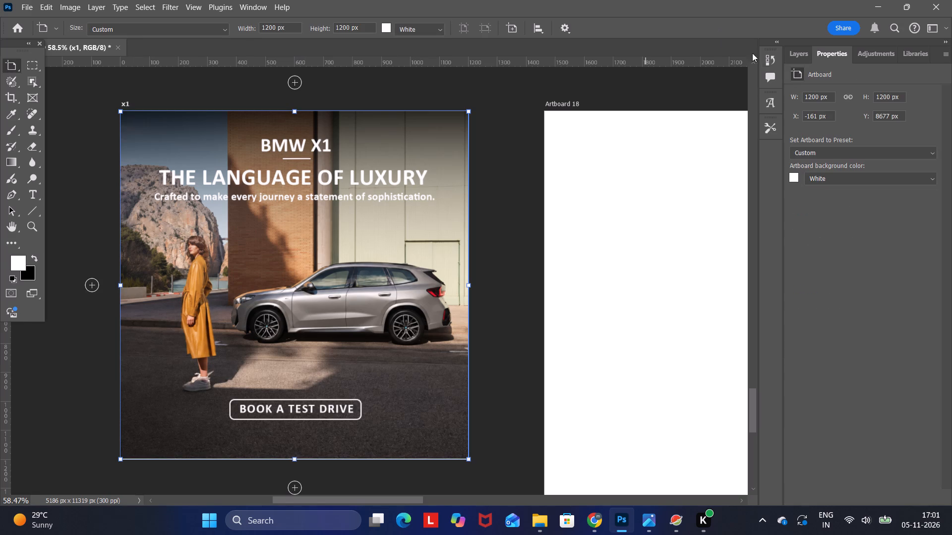
left_click(789, 53)
left_click(865, 332)
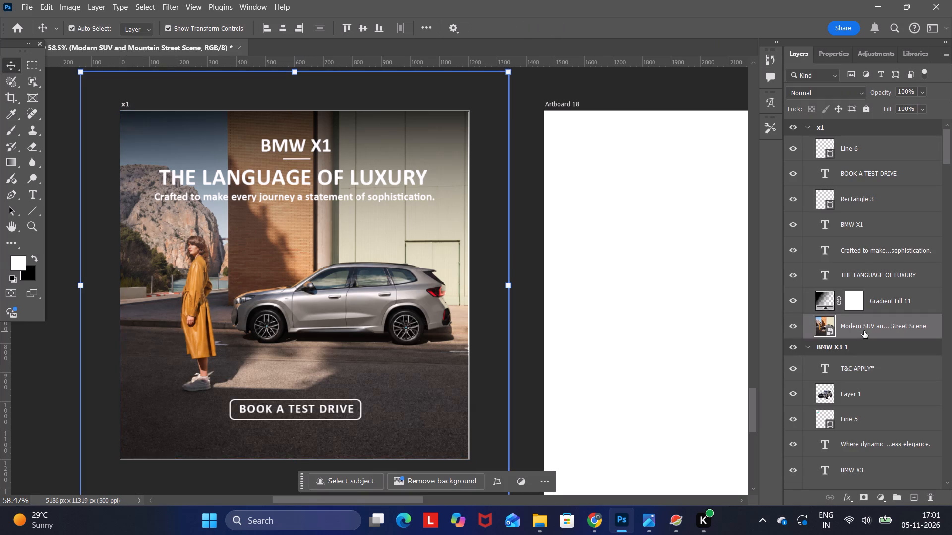
key("Down")
key("Down")
key("Down")
key("Down")
key("Down")
key("Down")
key("Down")
key("Down")
key("Down")
key("Down")
key("Down")
key("Down")
key("Down")
key("Down")
key("Down")
key("Down")
key("Down")
key("Down")
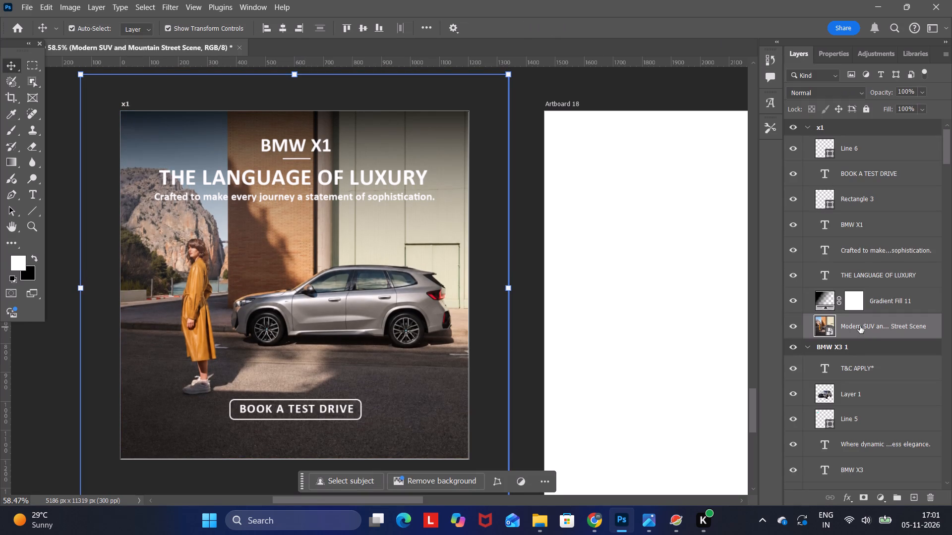
left_click(528, 149)
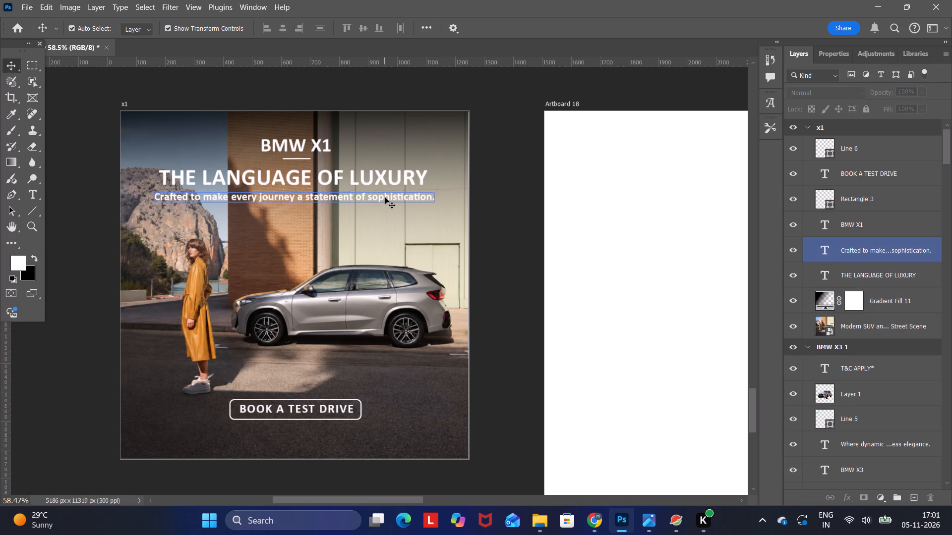
Preview installed fonts on the "THE LANGUAGE OF LUXURY" headline, browsing from Calibri through Noto Sans Devanagari without applying one.
left_click(385, 197)
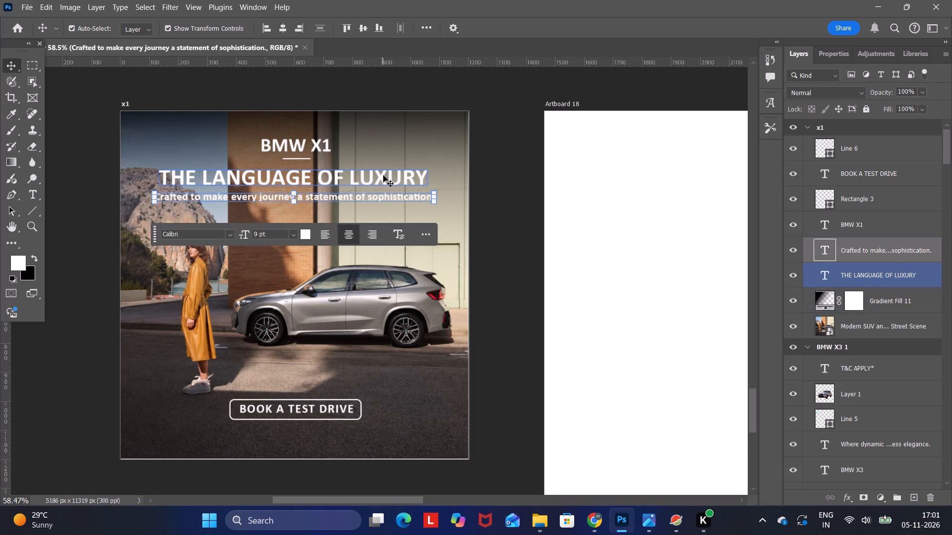
left_click(383, 175)
left_click(229, 223)
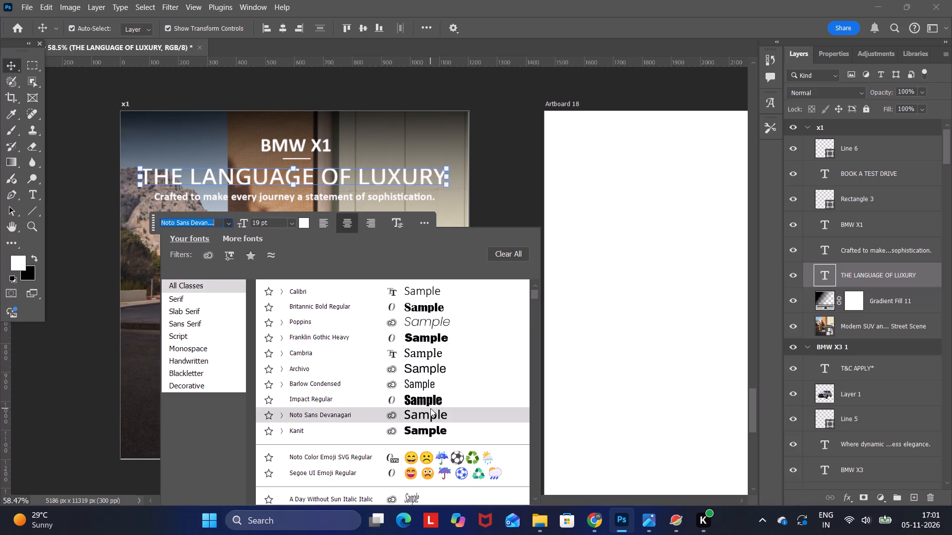
scroll(430, 408, "down", 10)
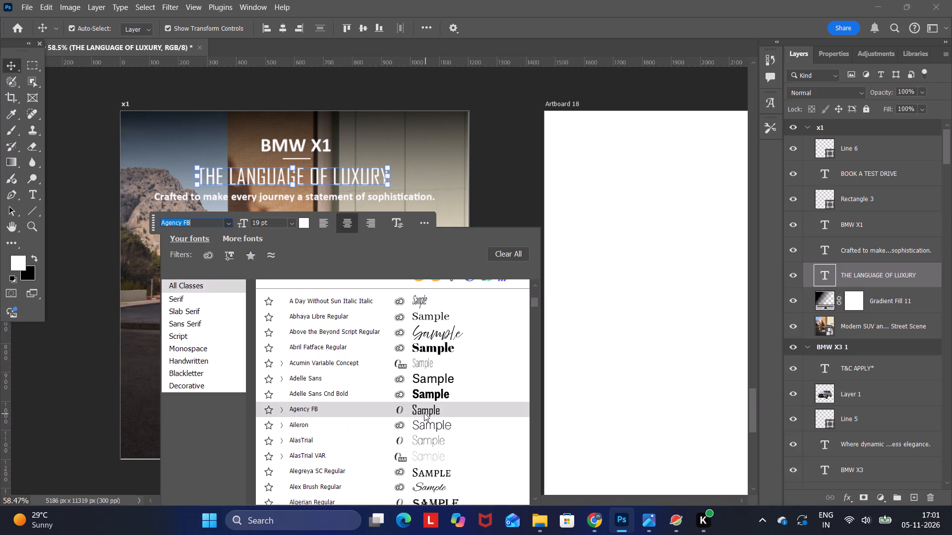
scroll(424, 413, "down", 3)
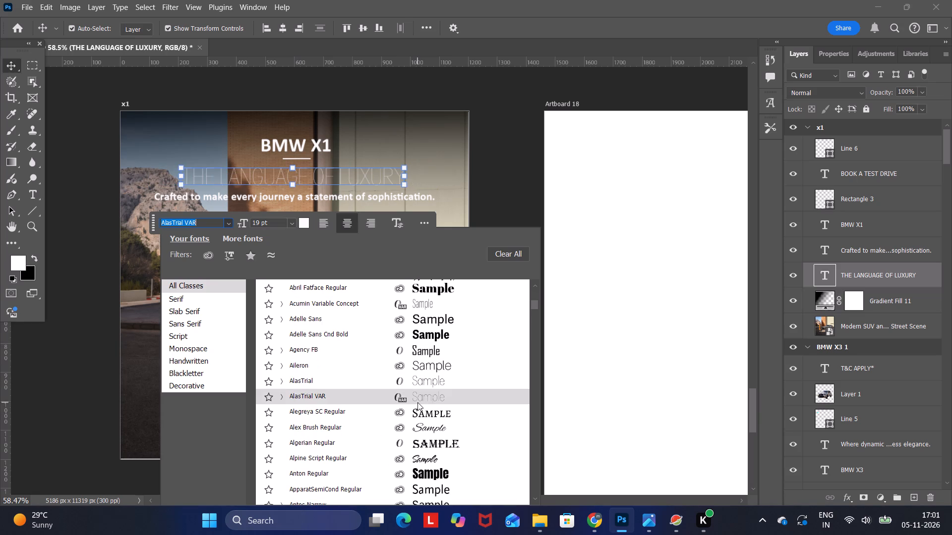
scroll(417, 405, "down", 9)
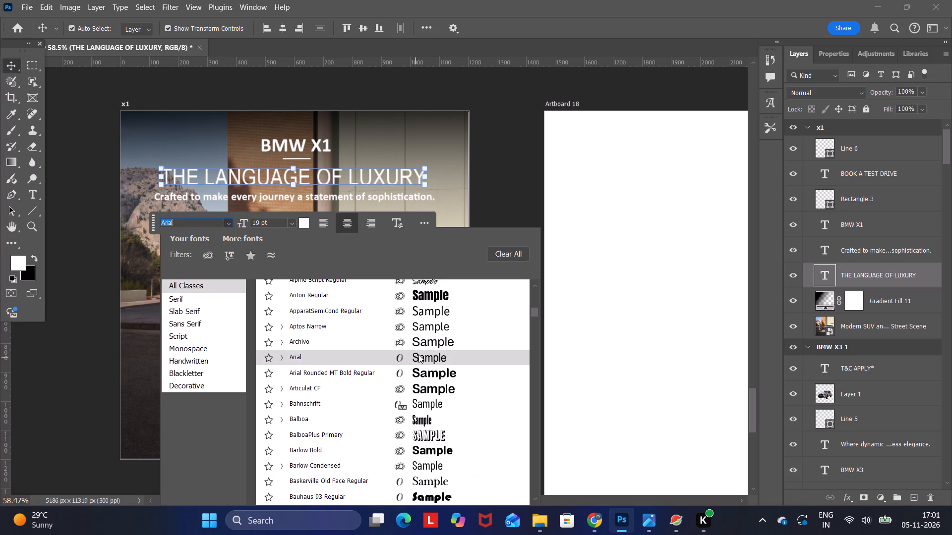
scroll(422, 376, "down", 8)
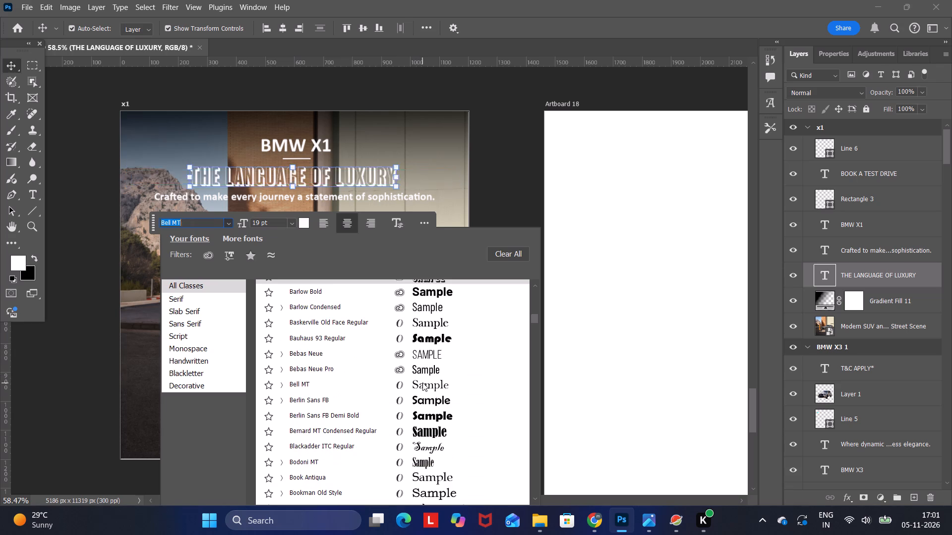
scroll(423, 382, "down", 3)
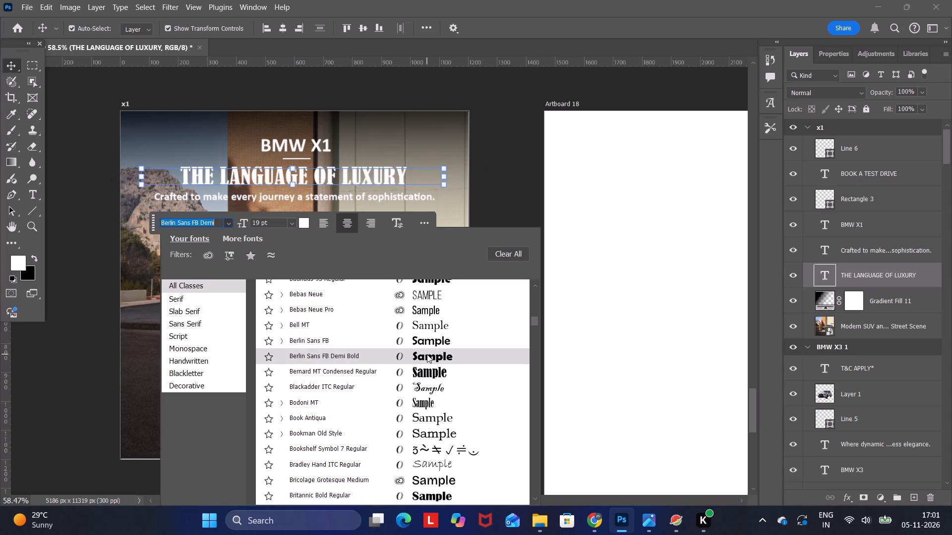
scroll(427, 354, "down", 18)
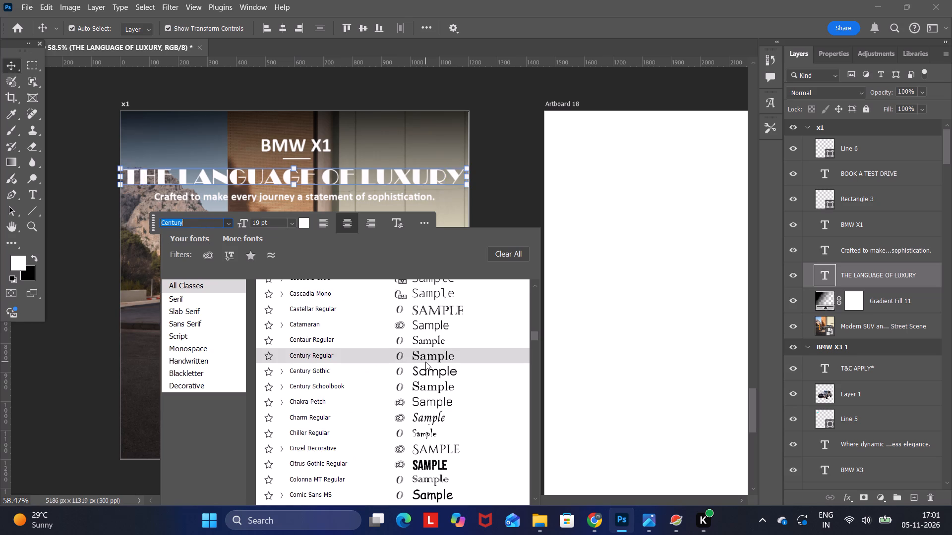
scroll(414, 378, "down", 8)
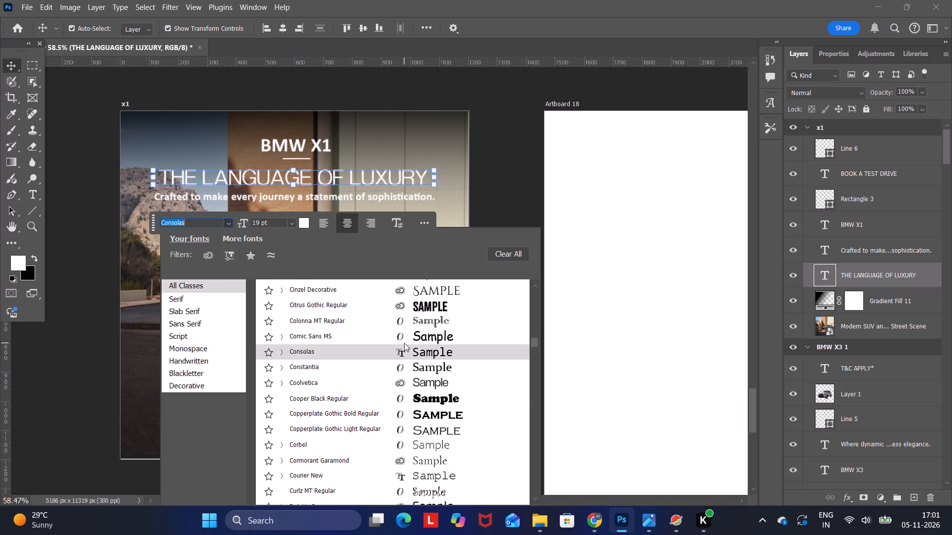
scroll(404, 343, "down", 1)
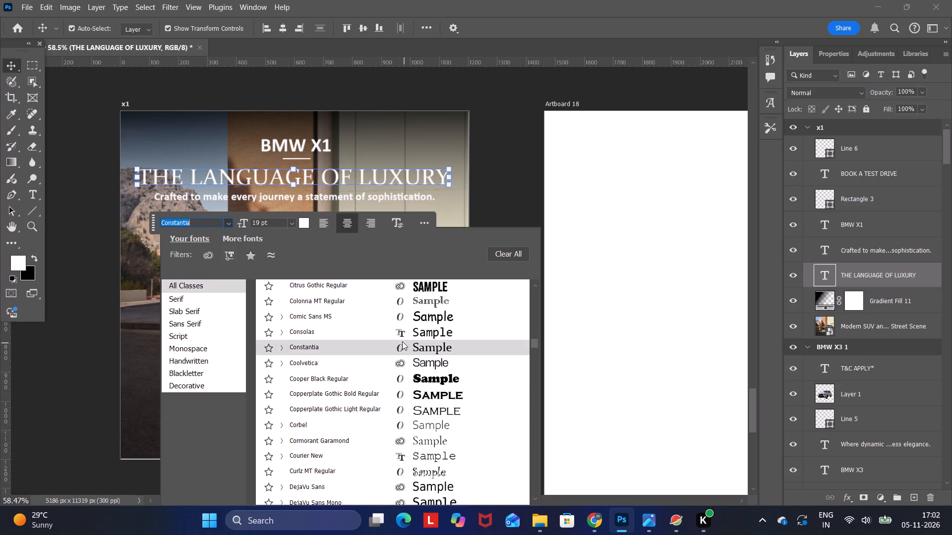
scroll(439, 351, "down", 14)
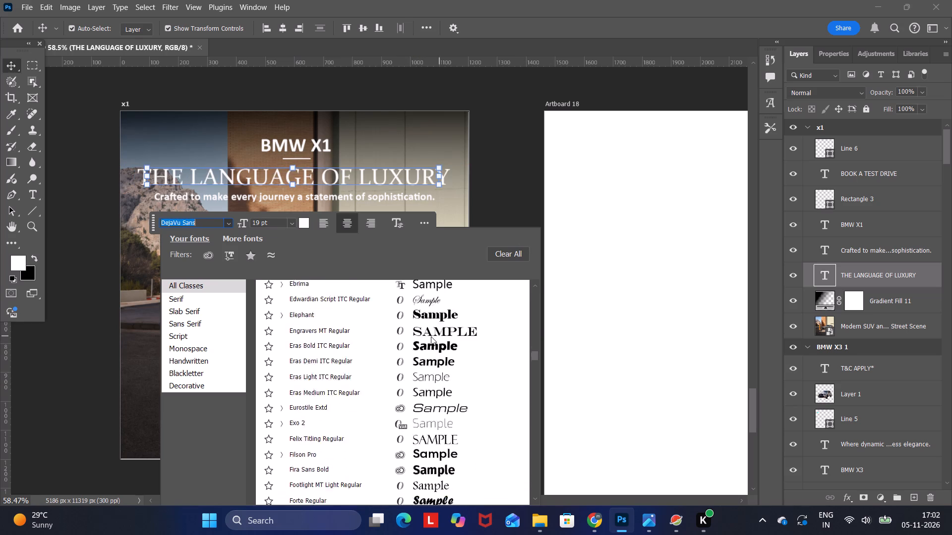
scroll(431, 336, "down", 13)
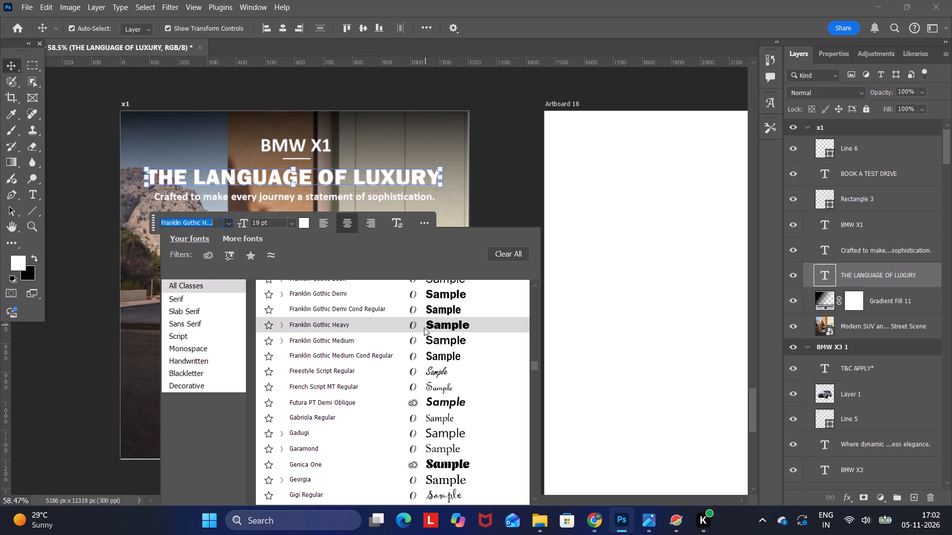
scroll(414, 387, "down", 6)
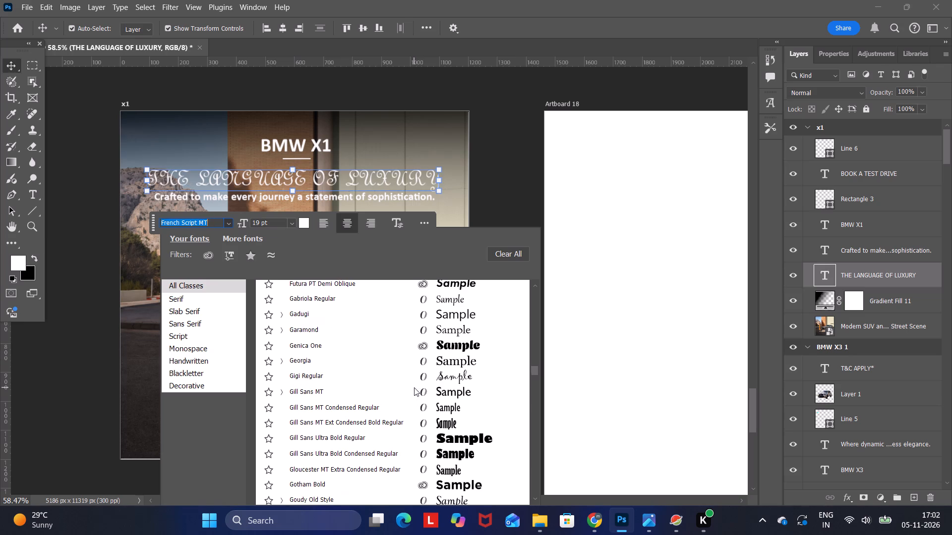
scroll(429, 402, "down", 9)
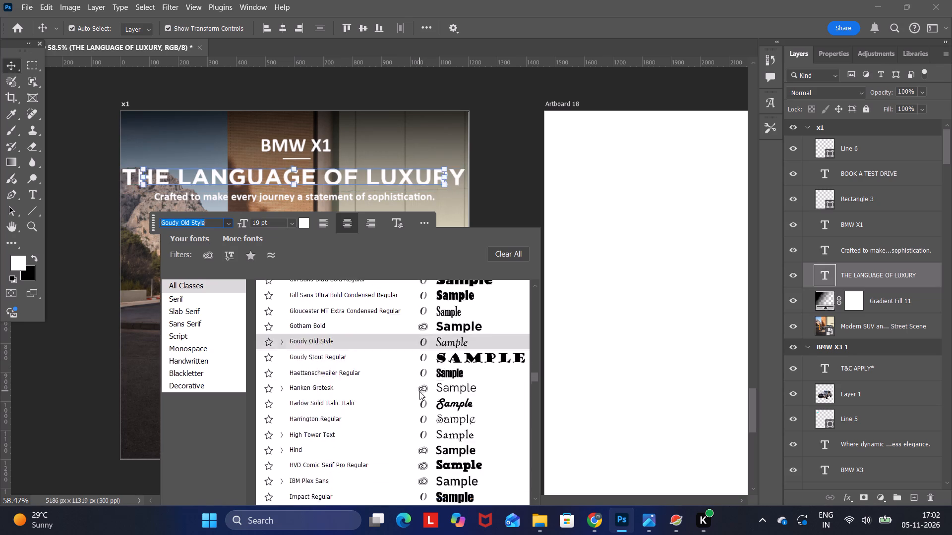
scroll(419, 391, "down", 3)
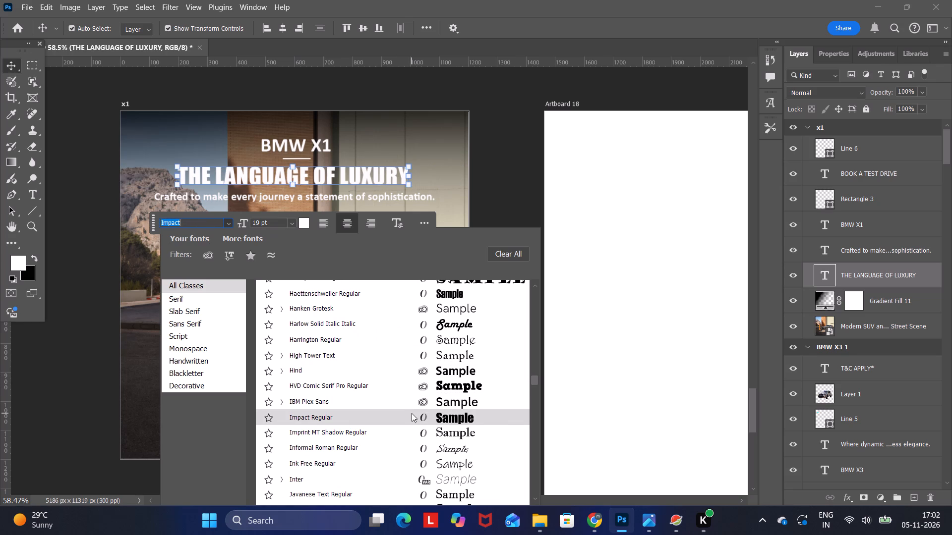
scroll(433, 342, "down", 8)
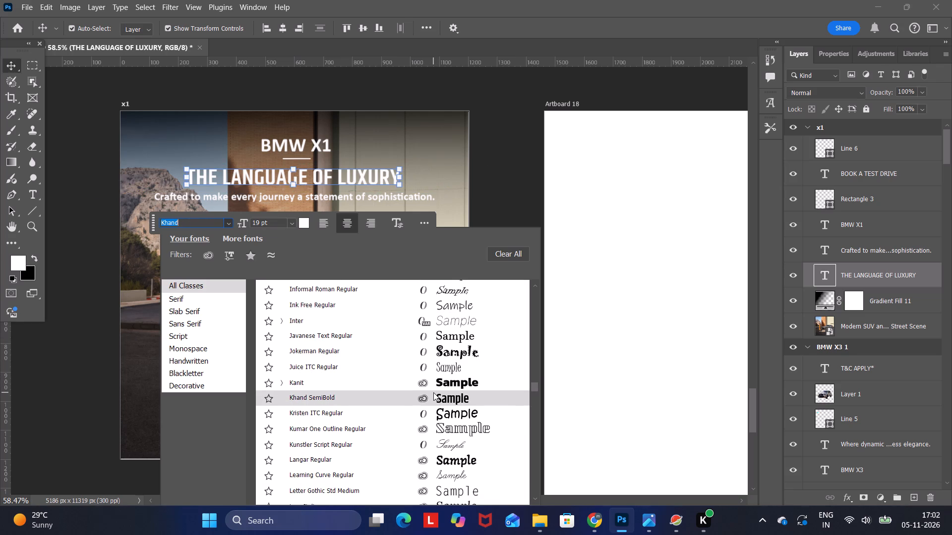
scroll(433, 392, "down", 4)
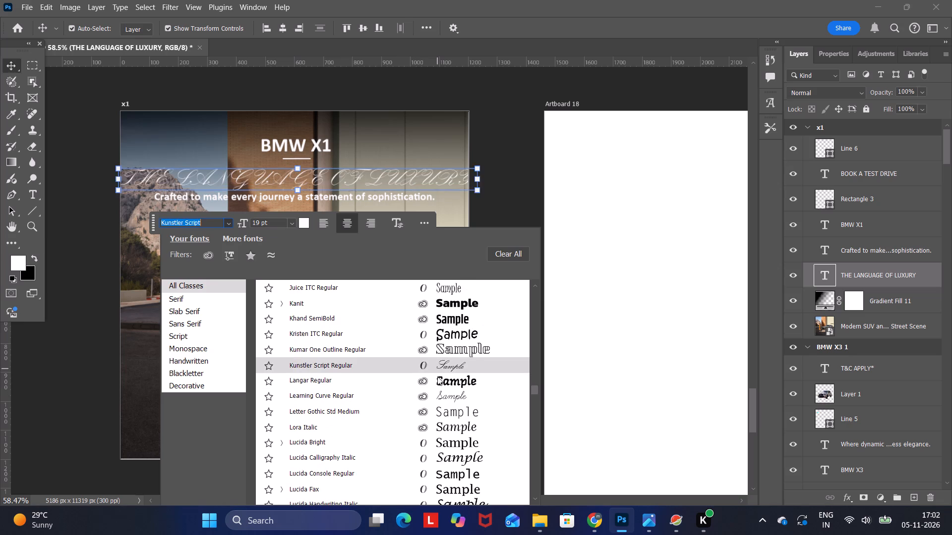
scroll(438, 407, "down", 3)
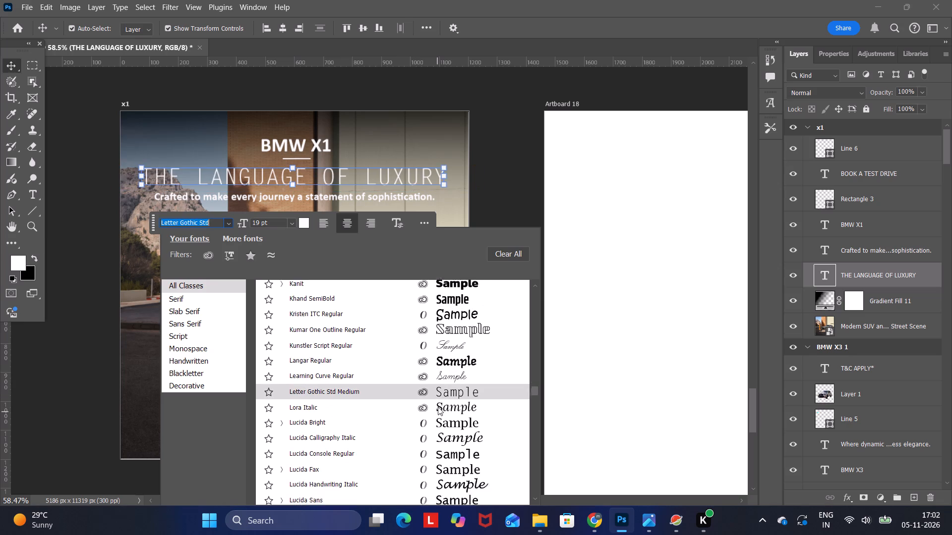
scroll(438, 407, "down", 5)
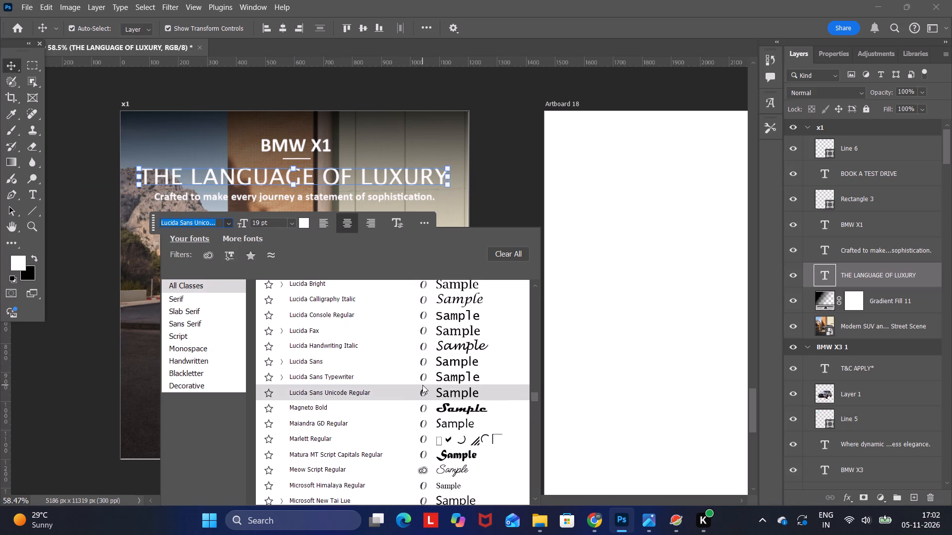
scroll(422, 385, "down", 7)
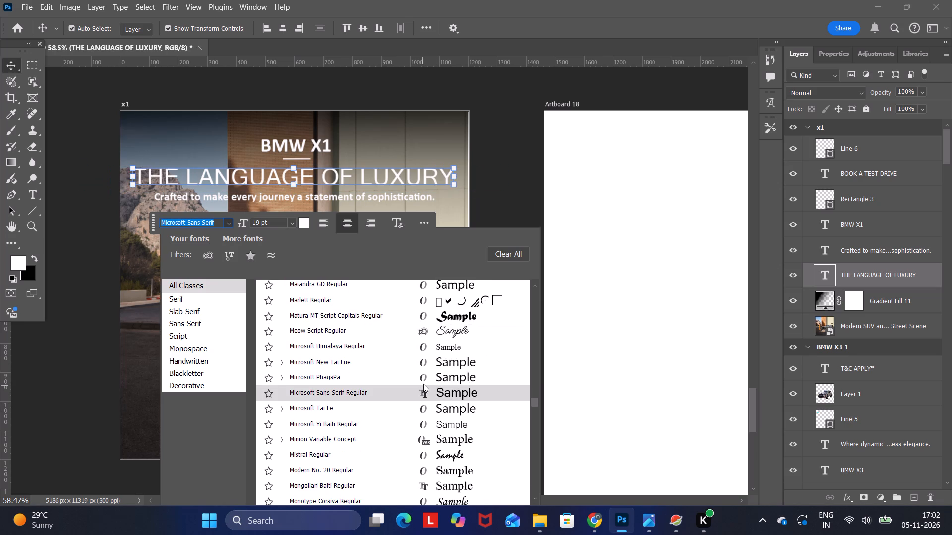
scroll(423, 384, "down", 15)
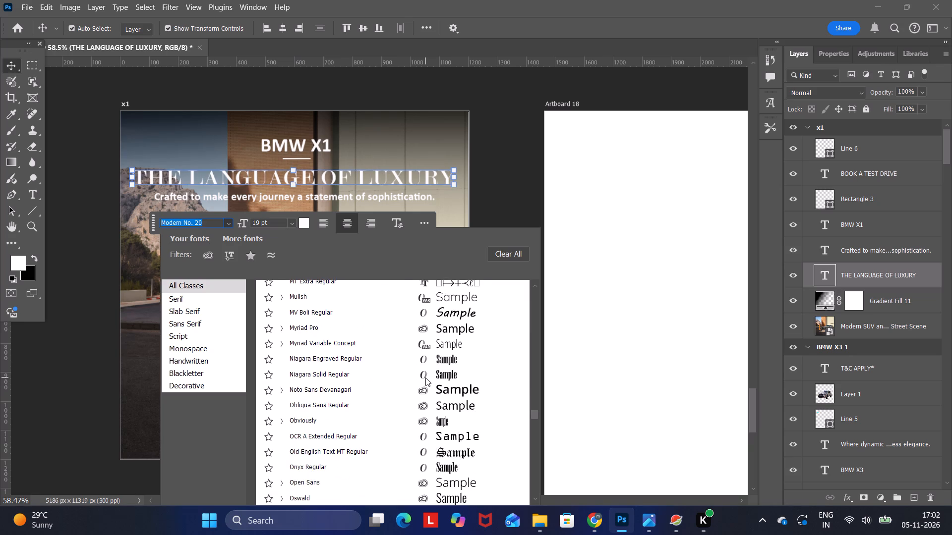
scroll(425, 377, "down", 3)
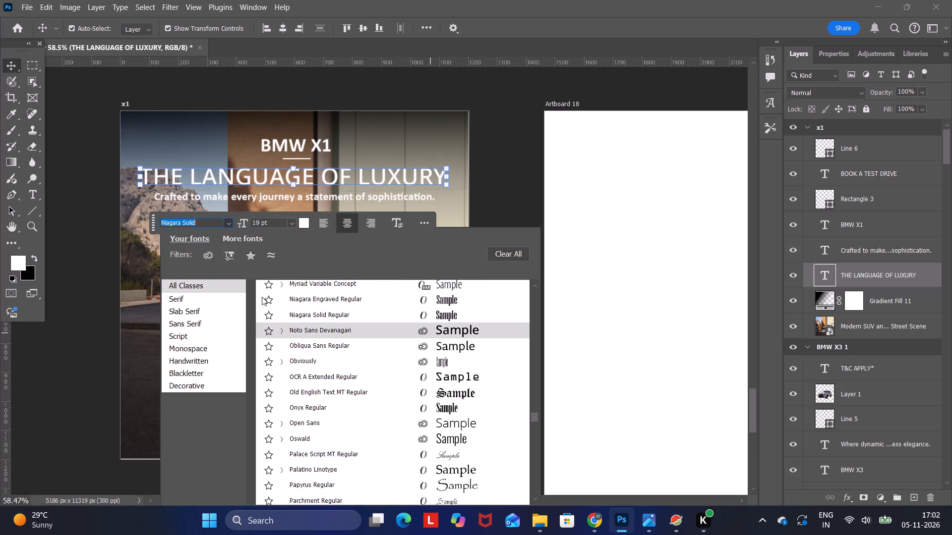
left_click(502, 128)
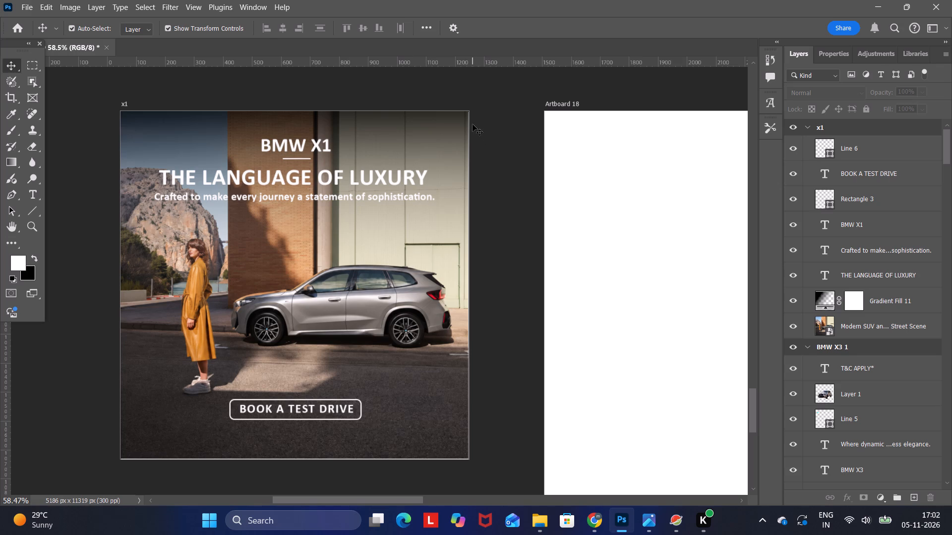
Set the font size of the "BMW X1" title on the x1 artboard to 15 pt.
left_click(308, 147)
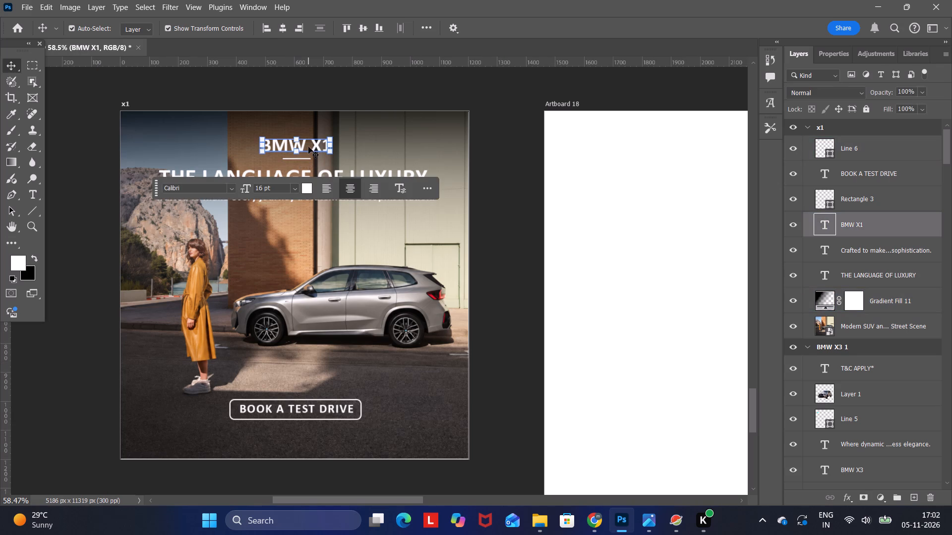
left_click(463, 160)
left_click(380, 177)
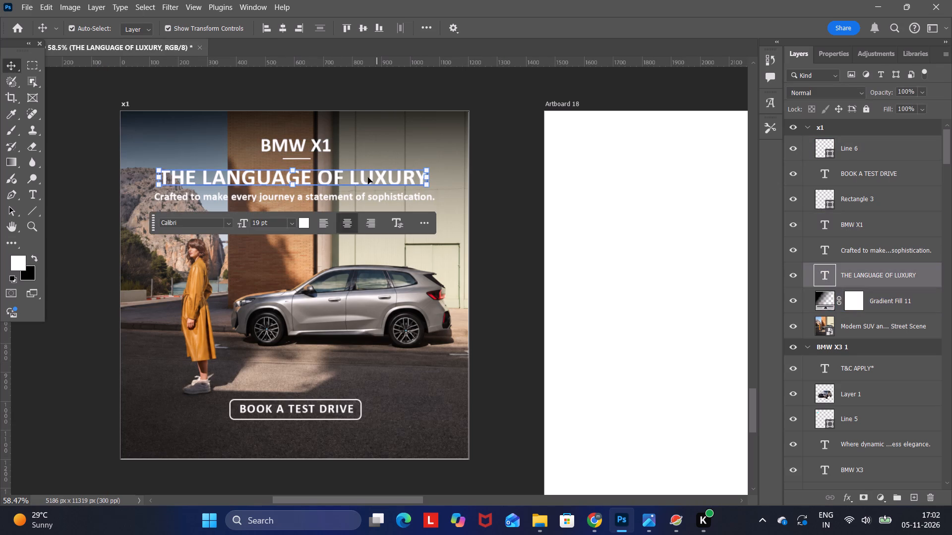
left_click(306, 148)
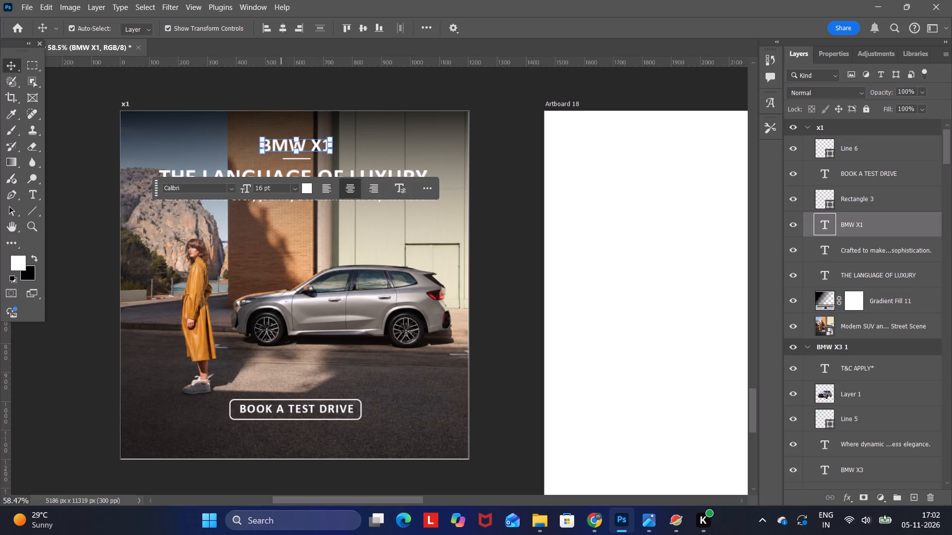
left_click(261, 190)
key("BackSpace")
key("5")
key("Return")
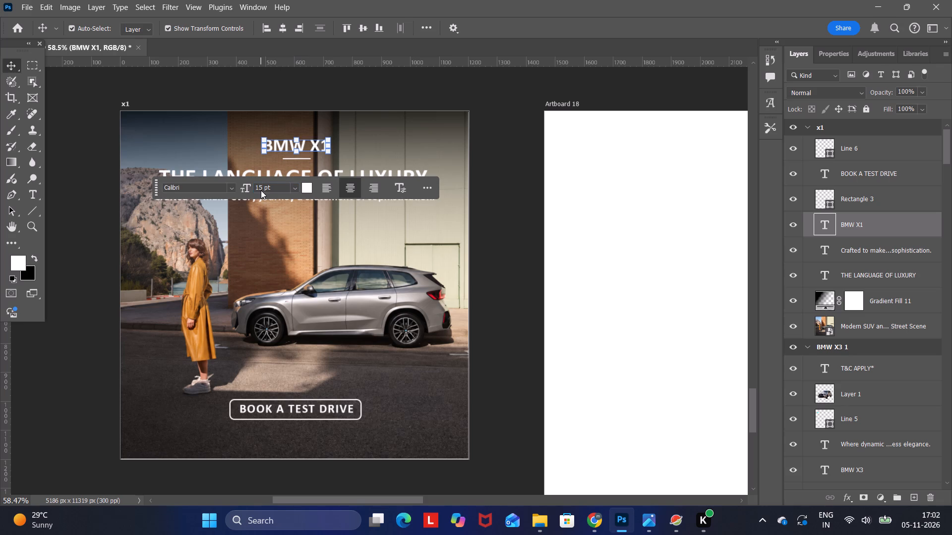
left_click(507, 126)
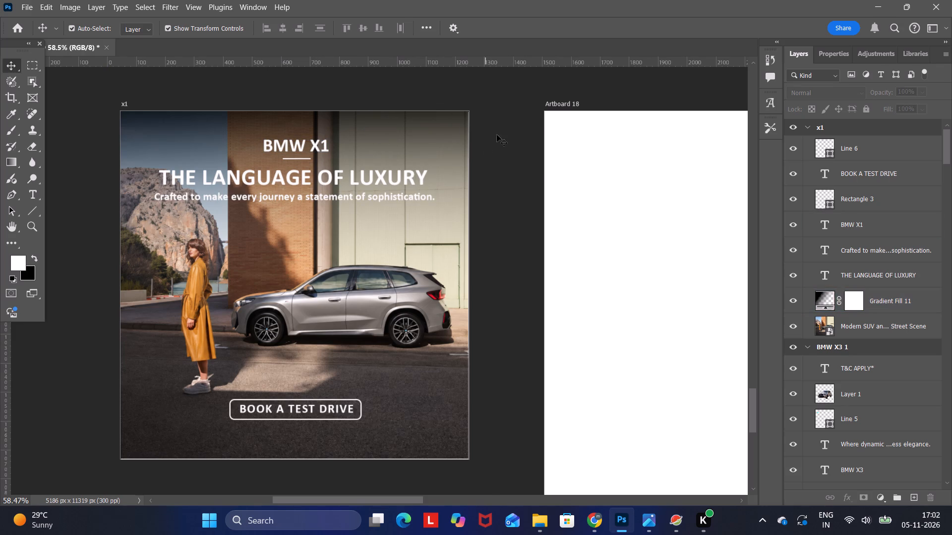
Nudge the "Crafted to make every journey" tagline down 1 px, slightly widening the gap below the headline.
left_click(381, 199)
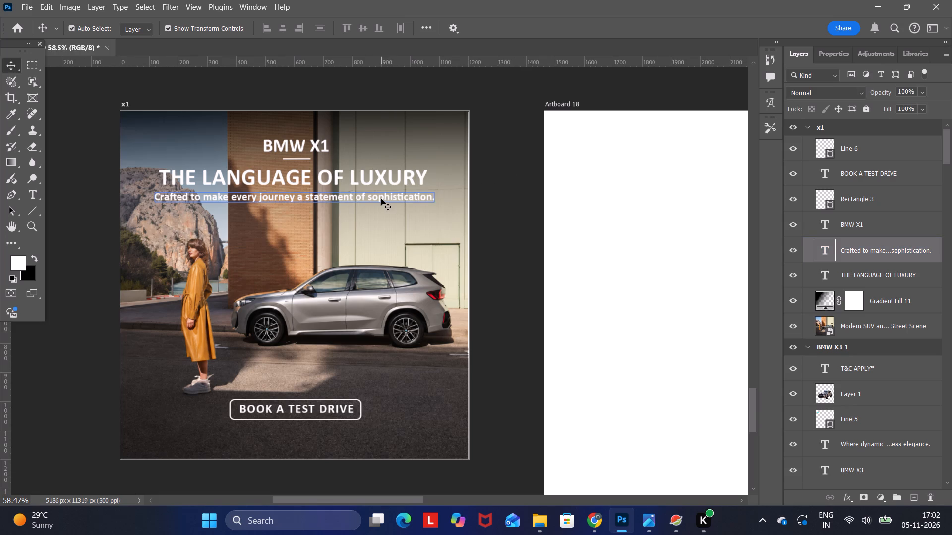
key("Down")
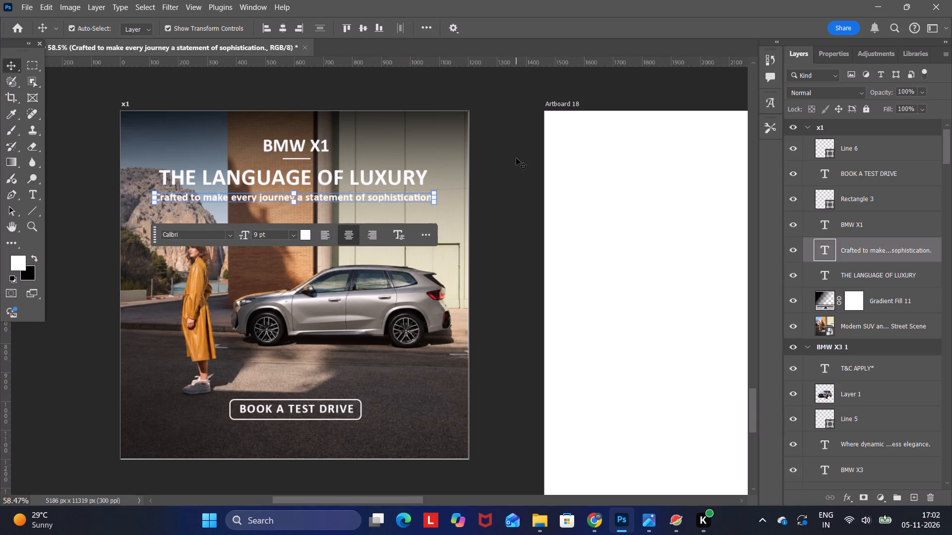
left_click(516, 158)
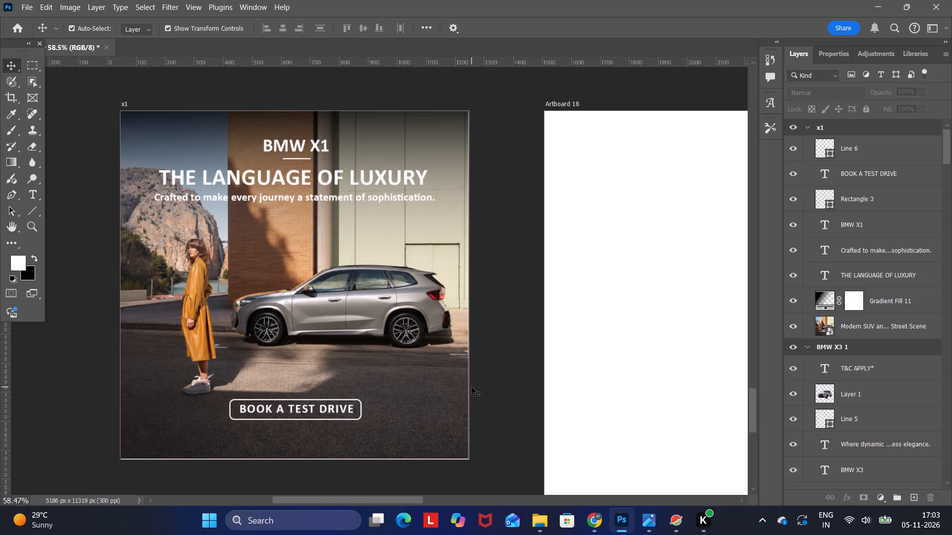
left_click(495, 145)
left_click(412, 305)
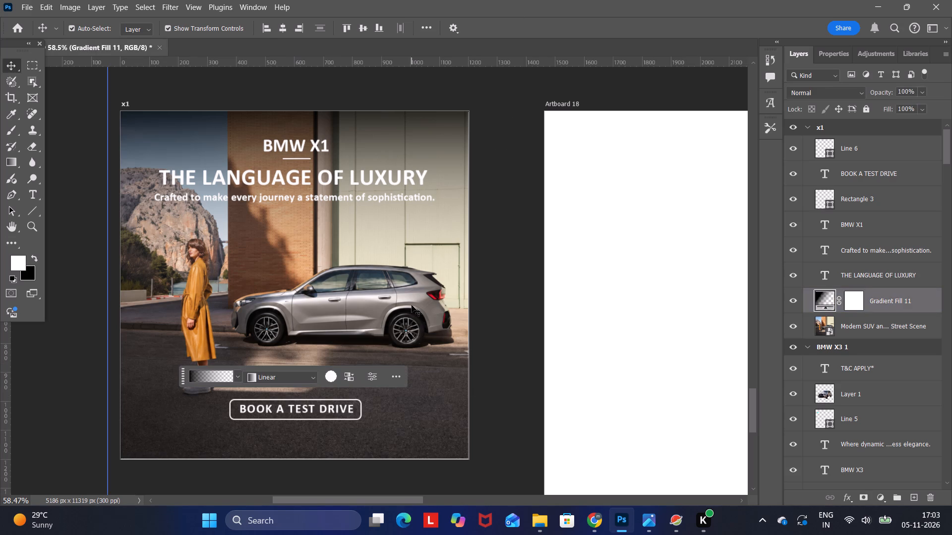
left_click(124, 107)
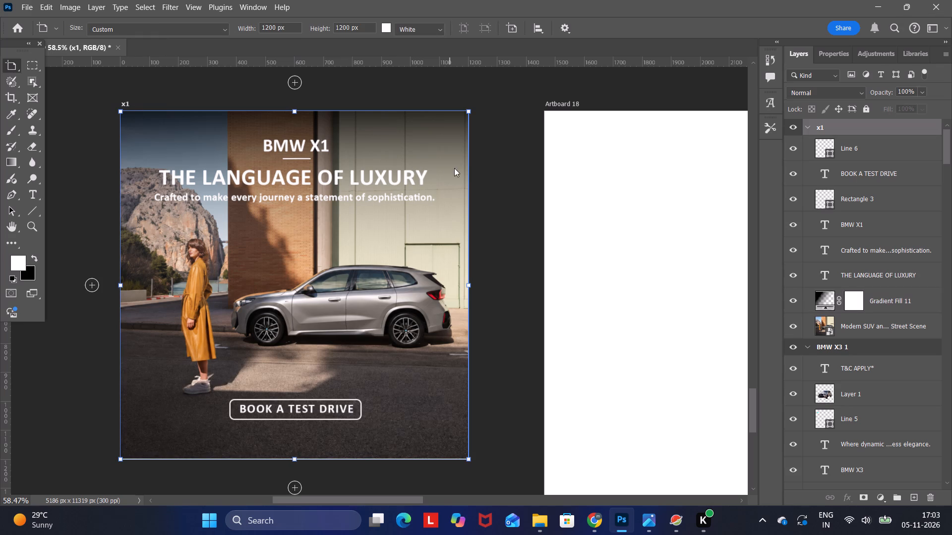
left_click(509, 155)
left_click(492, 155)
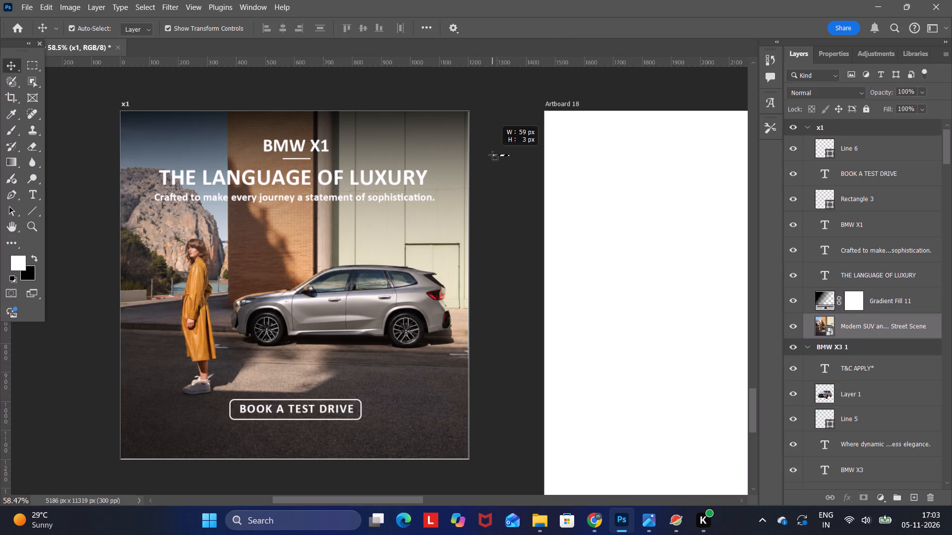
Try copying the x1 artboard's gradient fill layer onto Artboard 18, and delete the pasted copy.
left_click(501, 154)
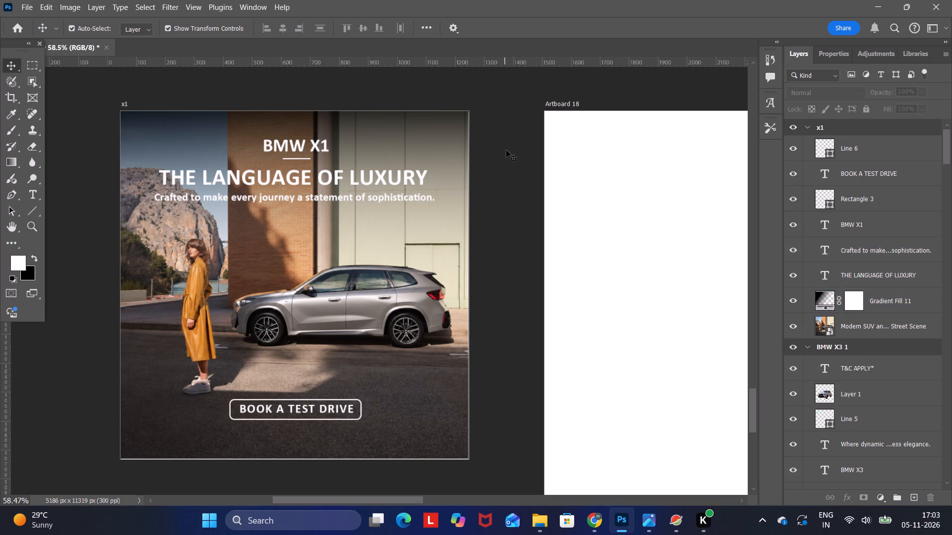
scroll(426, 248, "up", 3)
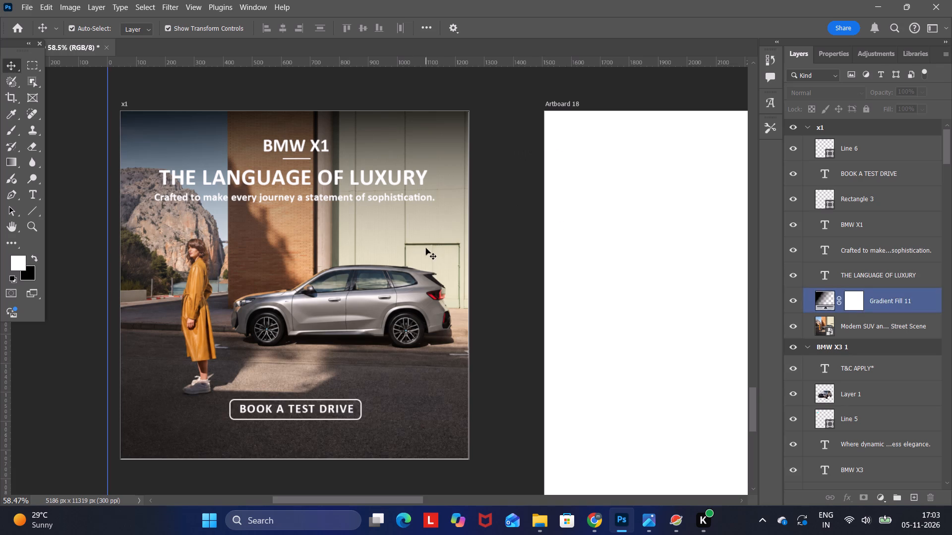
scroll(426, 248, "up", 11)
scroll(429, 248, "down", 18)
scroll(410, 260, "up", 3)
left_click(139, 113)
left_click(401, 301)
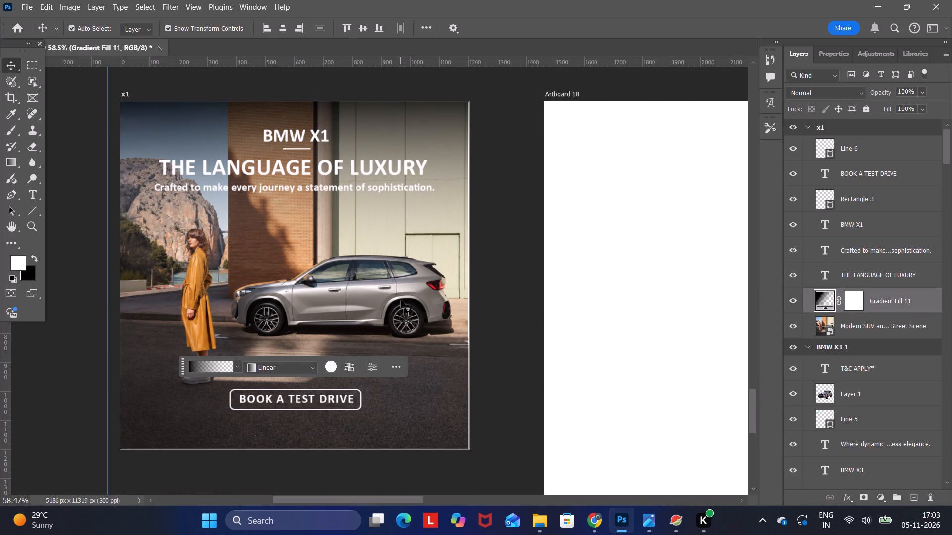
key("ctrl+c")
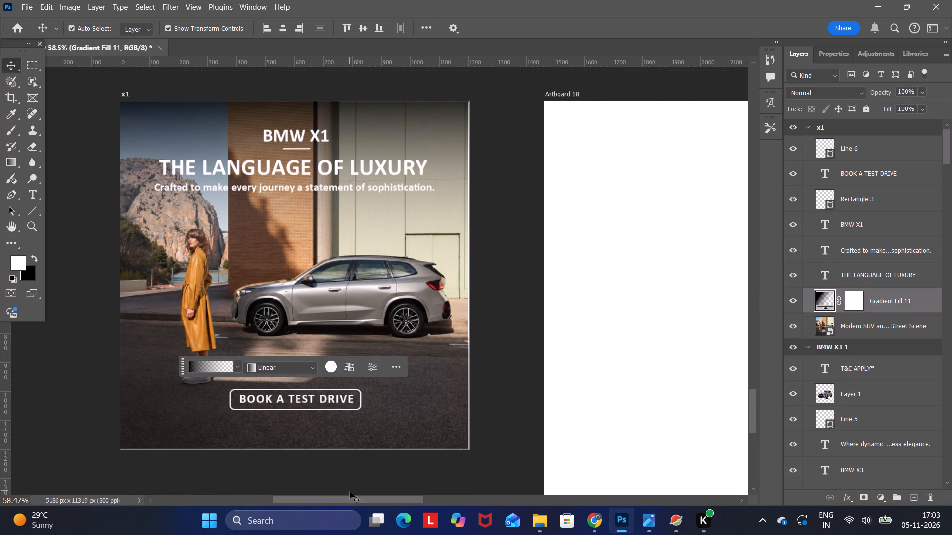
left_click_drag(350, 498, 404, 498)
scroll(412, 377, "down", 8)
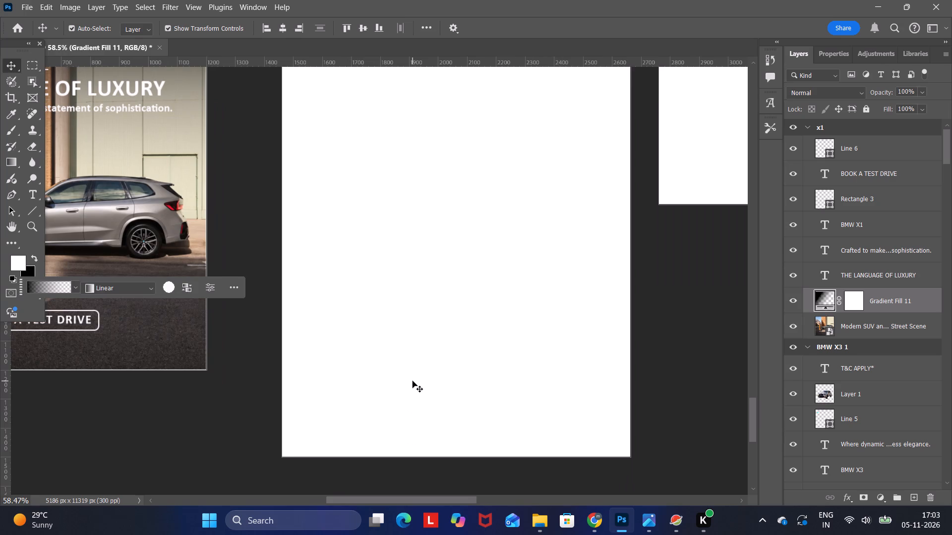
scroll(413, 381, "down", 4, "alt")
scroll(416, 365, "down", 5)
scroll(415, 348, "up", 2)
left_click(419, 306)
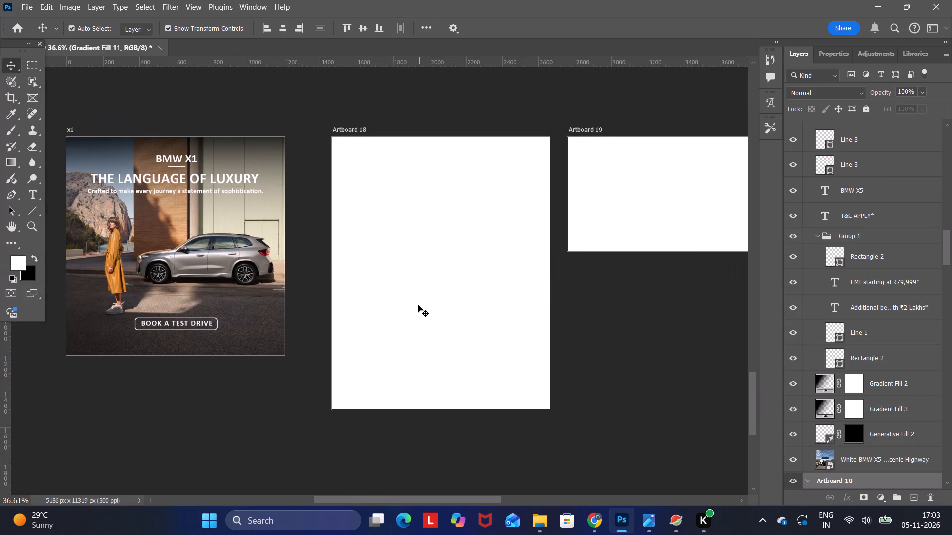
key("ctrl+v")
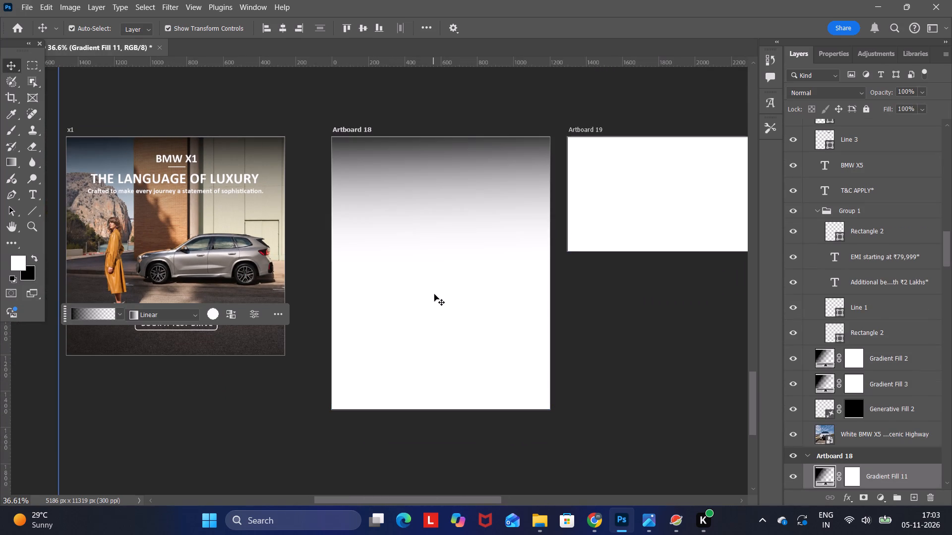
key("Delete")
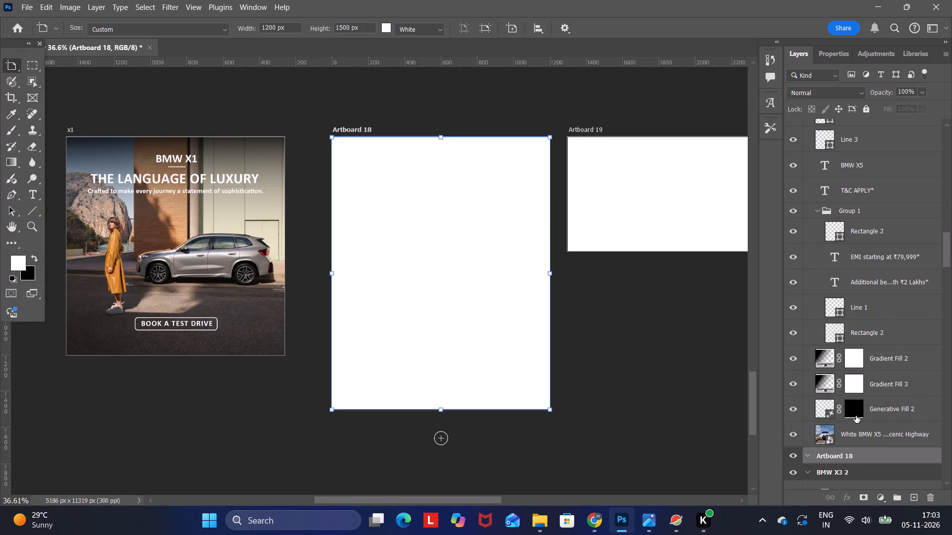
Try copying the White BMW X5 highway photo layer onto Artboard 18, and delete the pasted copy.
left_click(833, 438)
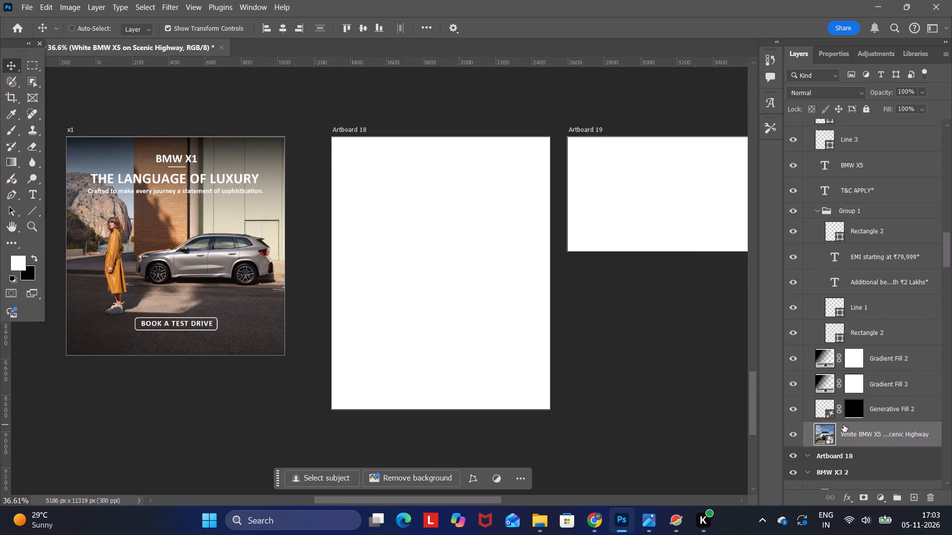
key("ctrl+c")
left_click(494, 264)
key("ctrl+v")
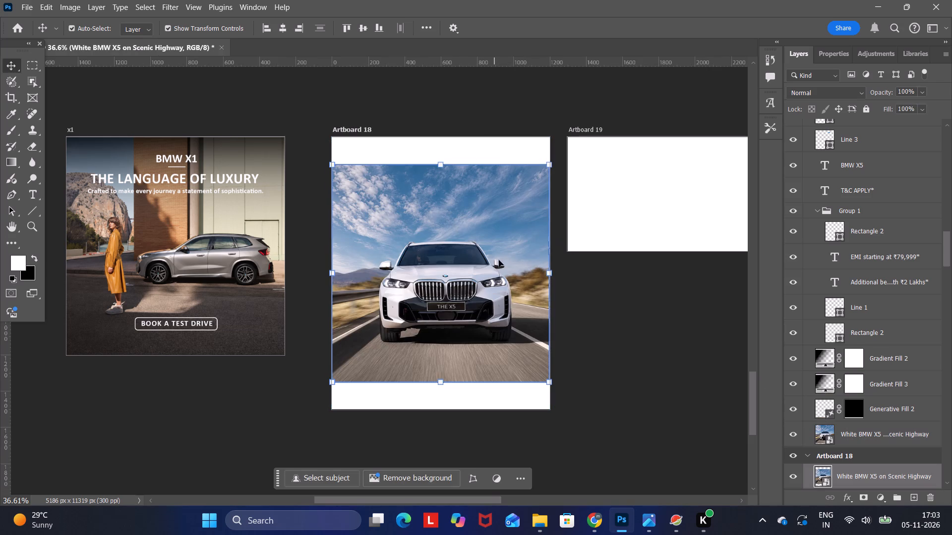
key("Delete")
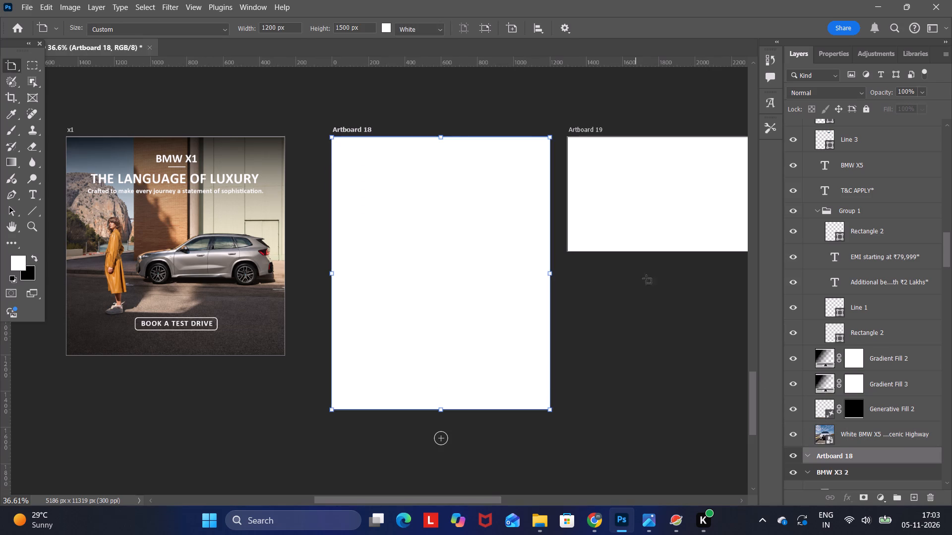
Copy the Modern SUV street scene photo layer from the x1 artboard onto Artboard 18.
left_click(208, 214)
scroll(846, 196, "up", 7)
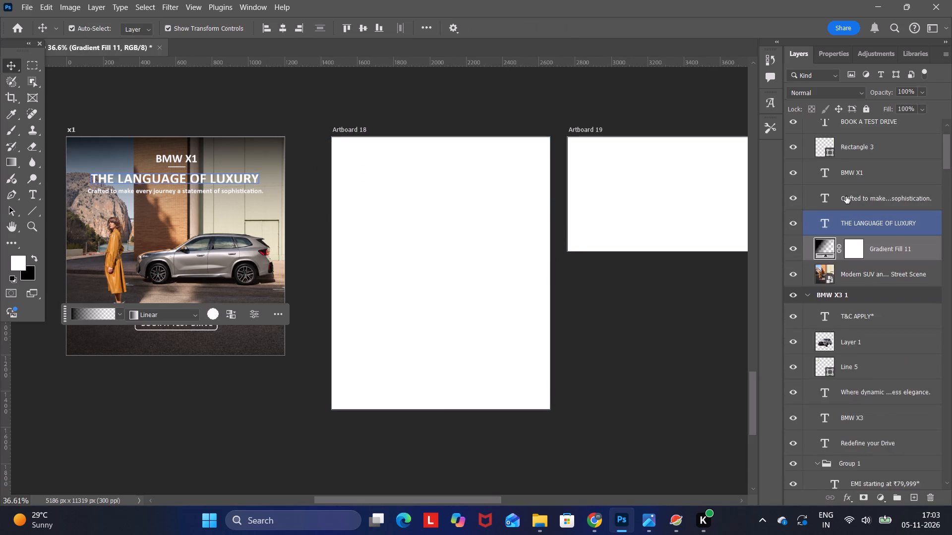
scroll(846, 196, "up", 6)
left_click(866, 321)
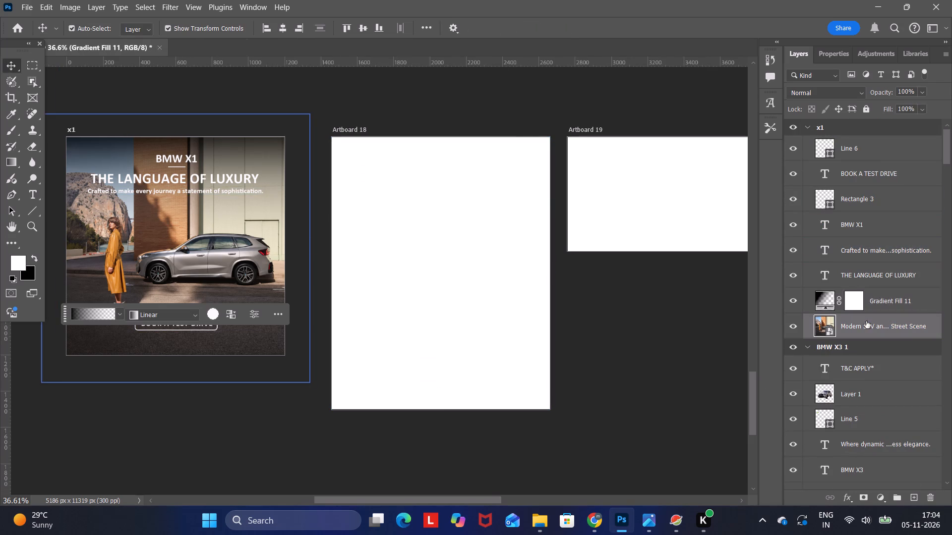
key("ctrl+c")
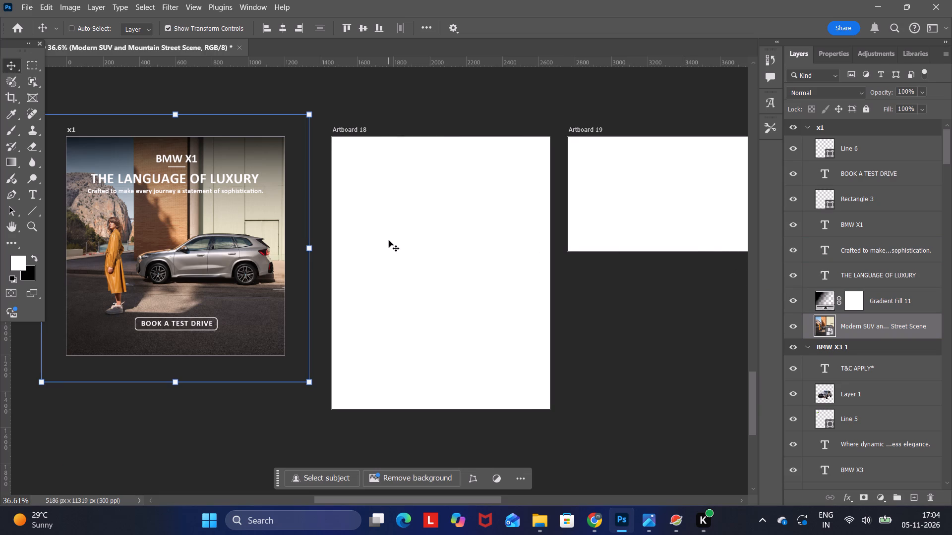
left_click(389, 240)
key("ctrl+v")
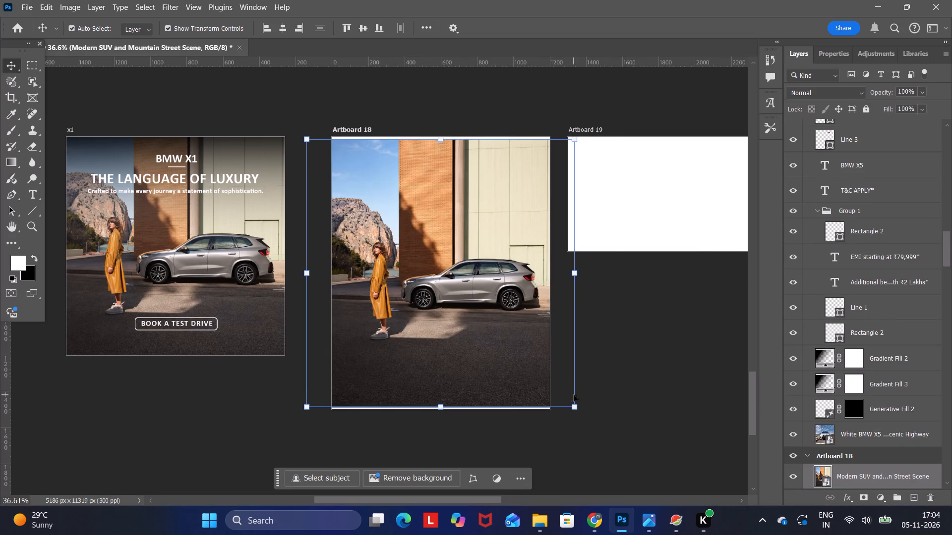
Enlarge the street photo on Artboard 18 to about 1520 × 1520 px to cover the artboard and shift it left to X 575 px.
left_click_drag(577, 405, 582, 408, "shift")
left_click(306, 141, "shift")
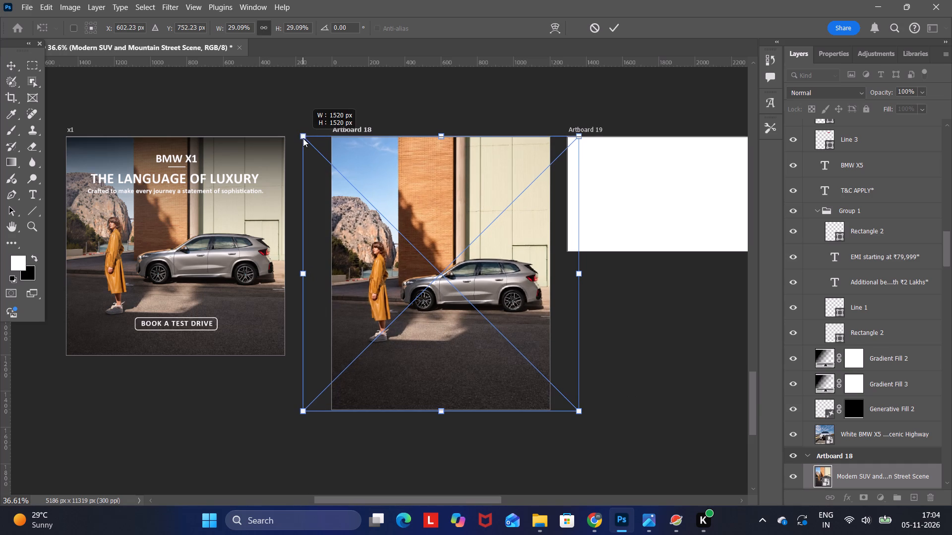
key("Left")
key("Left")
key("Left")
key("Left")
key("Left")
key("Left")
key("Left")
key("Left")
key("Left")
key("Left")
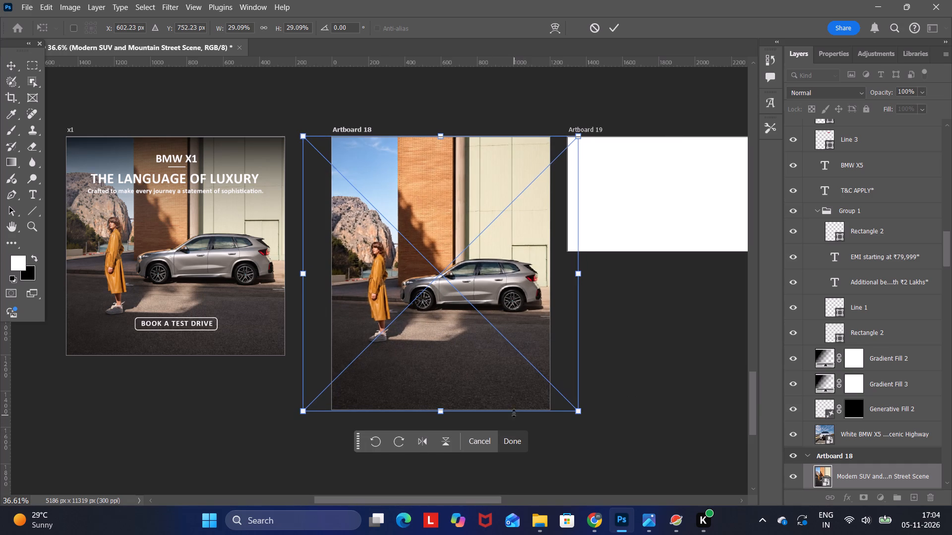
key("Left")
key("Left")
key("Left")
key("Left")
key("Left")
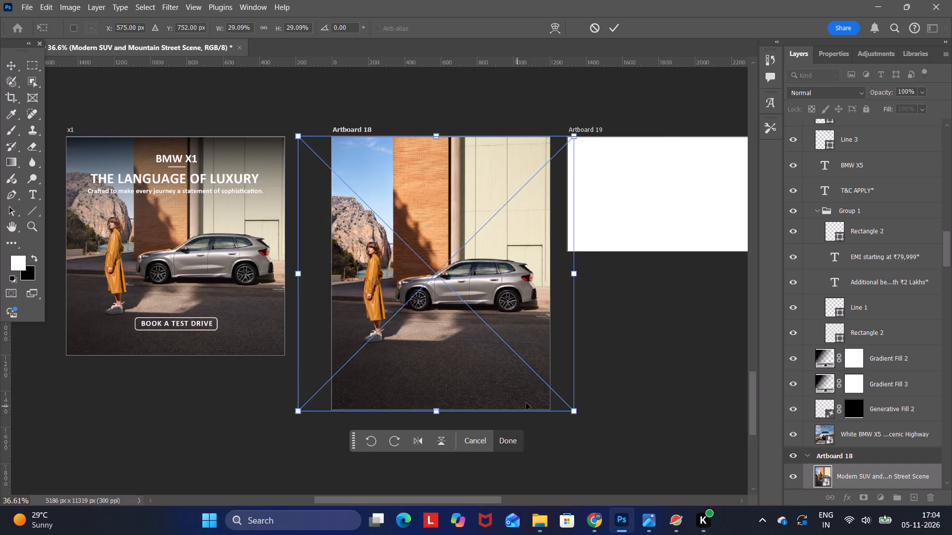
left_click(503, 437)
left_click(614, 335)
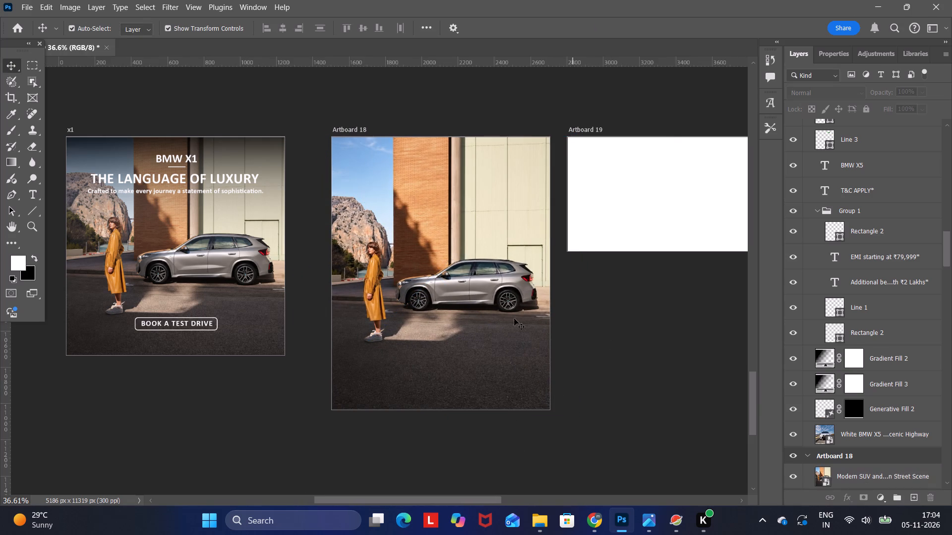
Copy the "BOOK A TEST DRIVE" text together with its rounded outline rectangle from the x1 artboard onto Artboard 18.
left_click(198, 323)
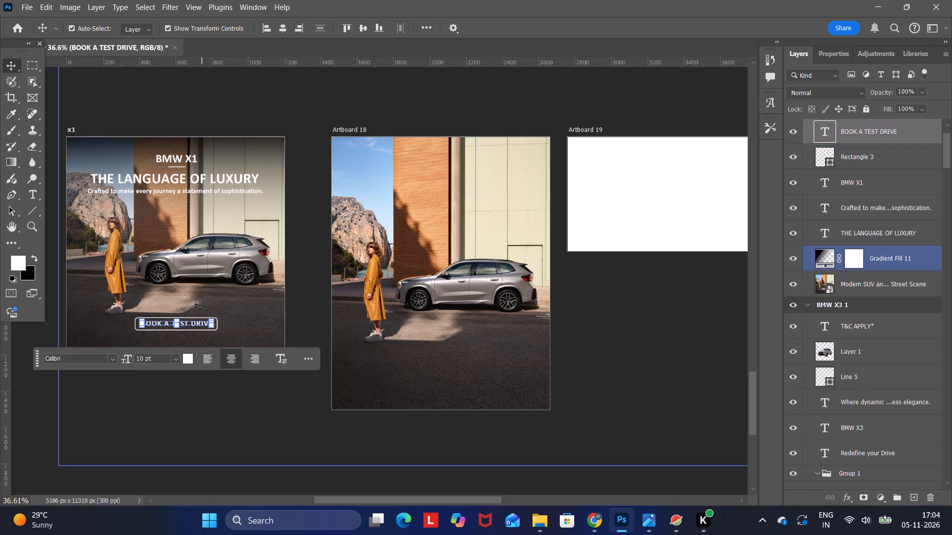
left_click(229, 316)
left_click(214, 338)
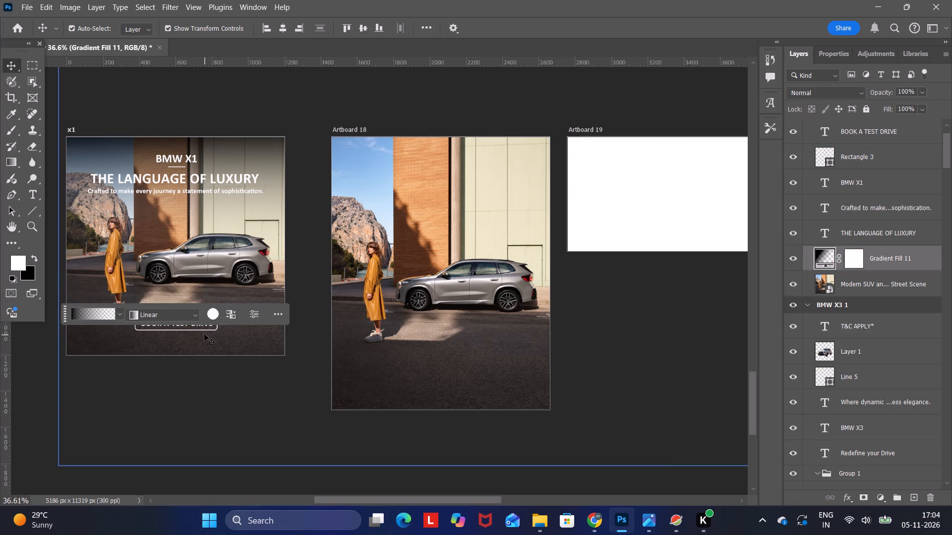
left_click(204, 330)
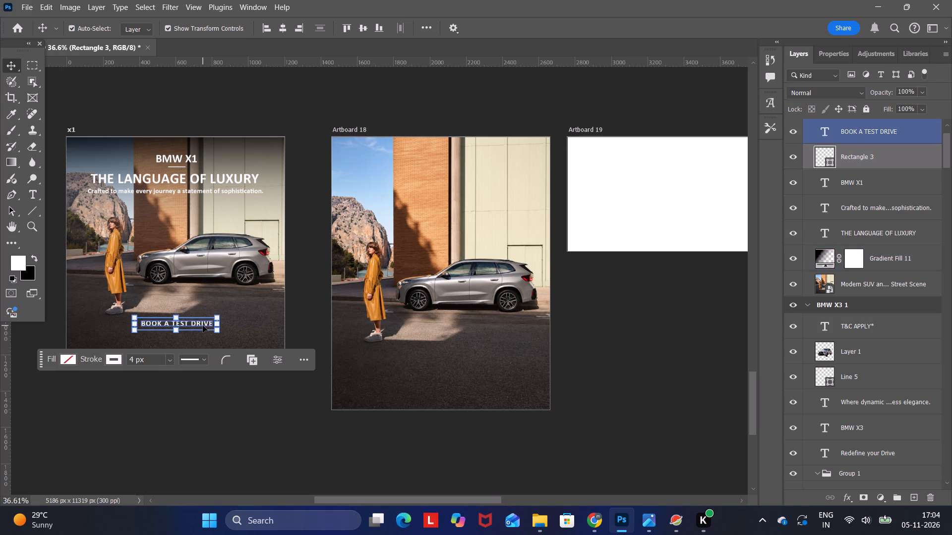
left_click(203, 325, "shift")
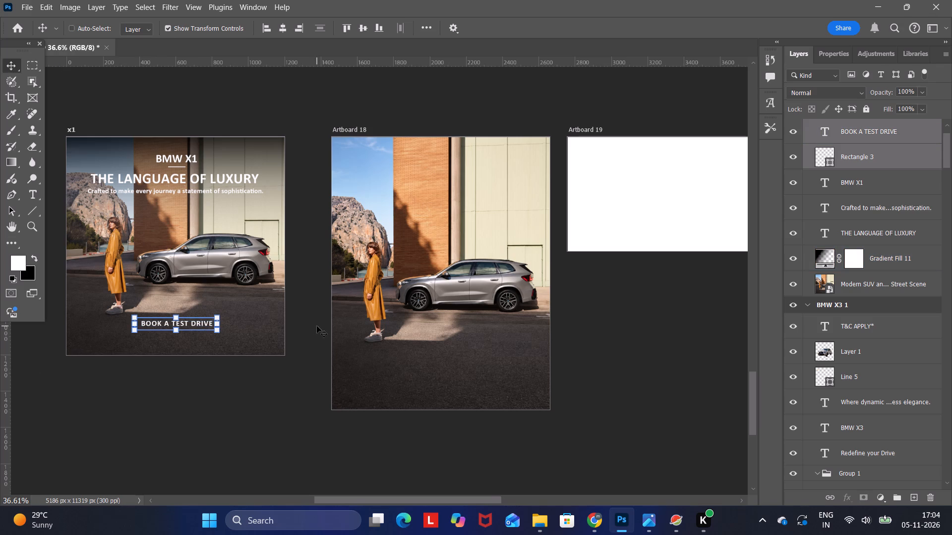
key("ctrl+c")
left_click(389, 342)
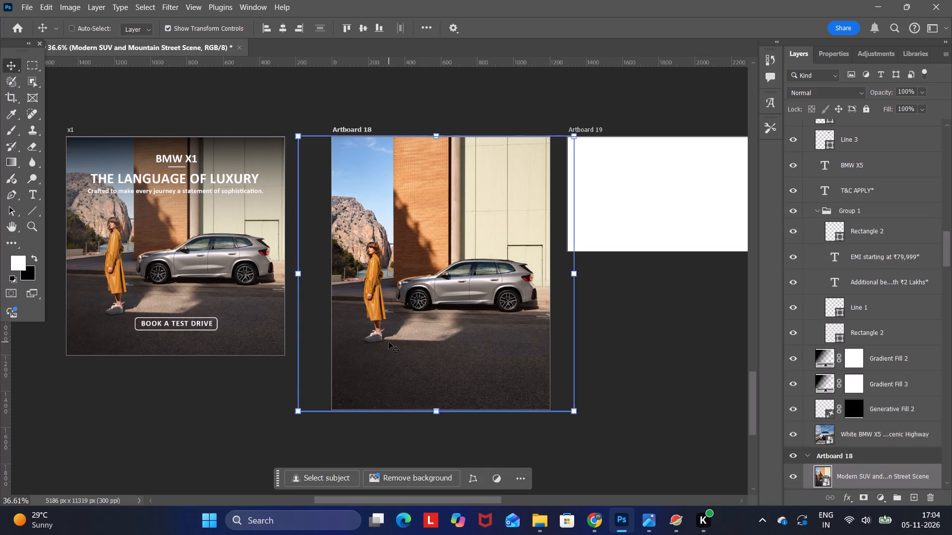
key("ctrl+v")
Move the pasted "BOOK A TEST DRIVE" text and outline down onto the dark road below the car, keeping them horizontally centred.
key("Left")
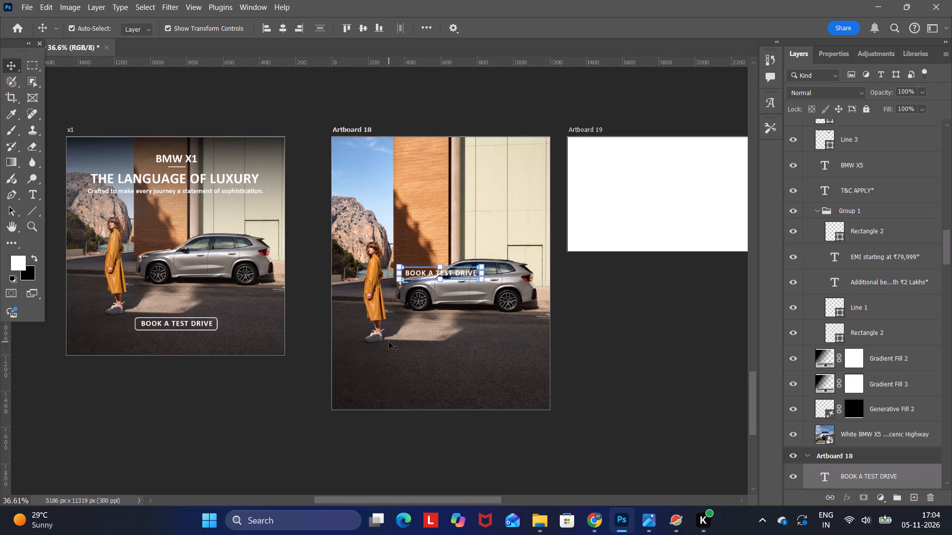
key("Down")
key("Right")
key("Down")
key("Down")
key("Down")
key("Down")
key("Down")
key("Down")
key("Down")
key("Down")
key("Down")
key("Down")
key("Down")
key("Down")
key("Down")
key("Down")
key("Down")
key("Down")
key("Down")
key("Down")
key("Down")
key("Down")
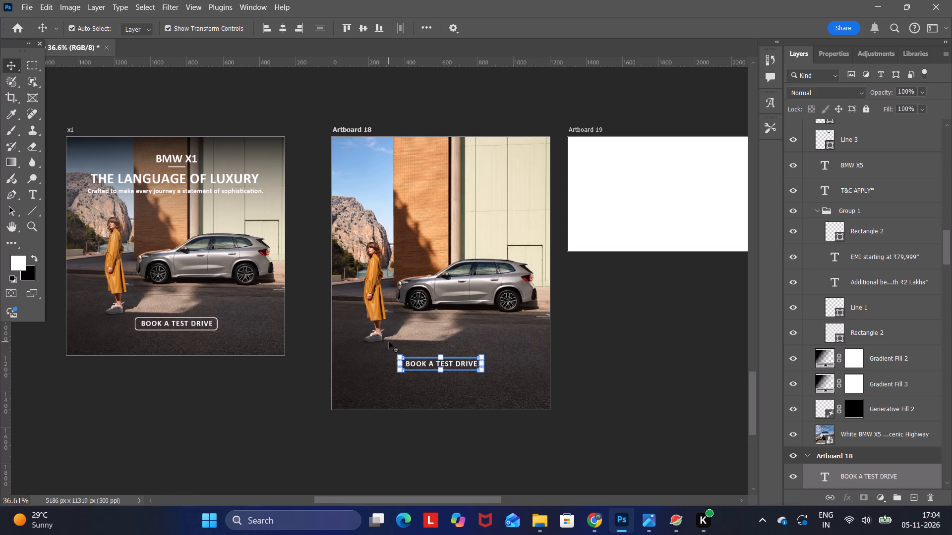
left_click(650, 332)
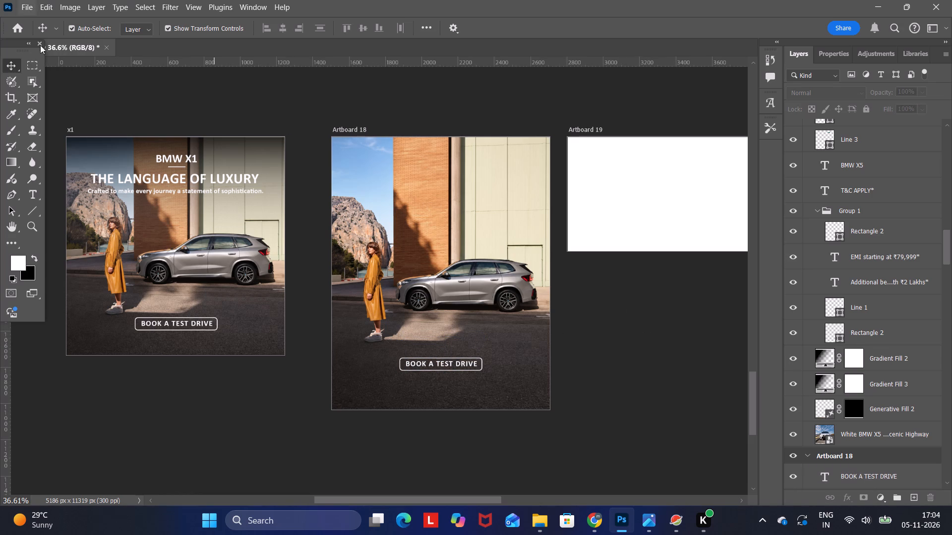
Reorder the Line 6 layer in the x1 artboard below Rectangle 3, directly above the "BMW X1" text layer.
left_click(183, 179)
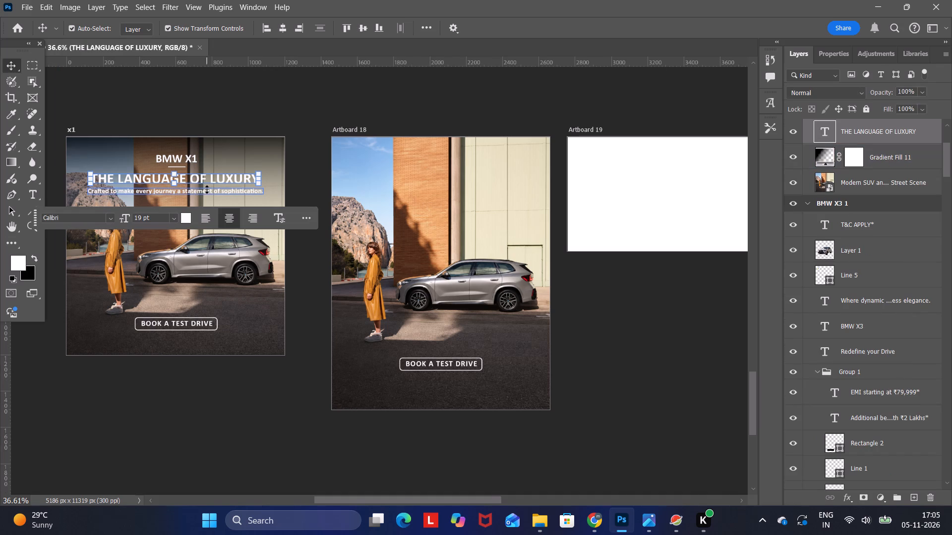
left_click(184, 158, "shift")
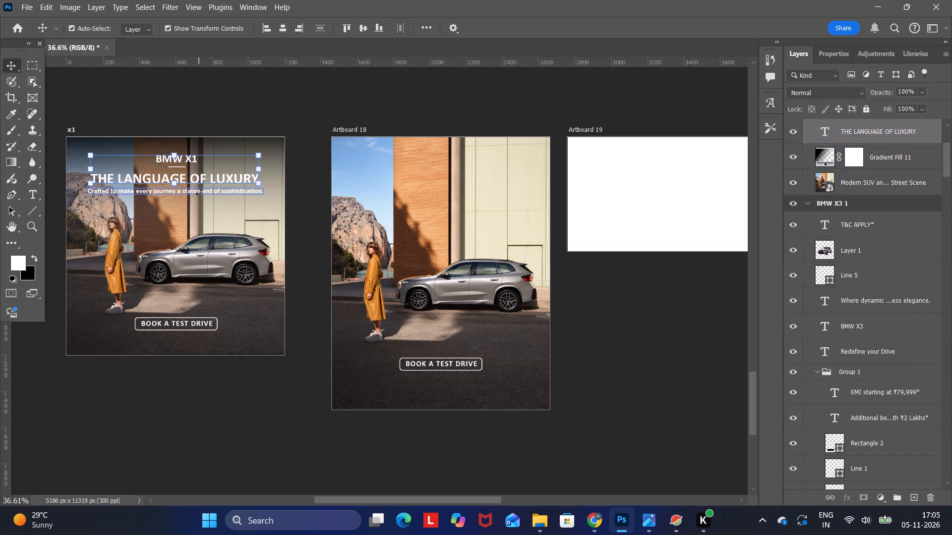
left_click(182, 166, "shift")
left_click(182, 166, "shift")
left_click(179, 167, "shift")
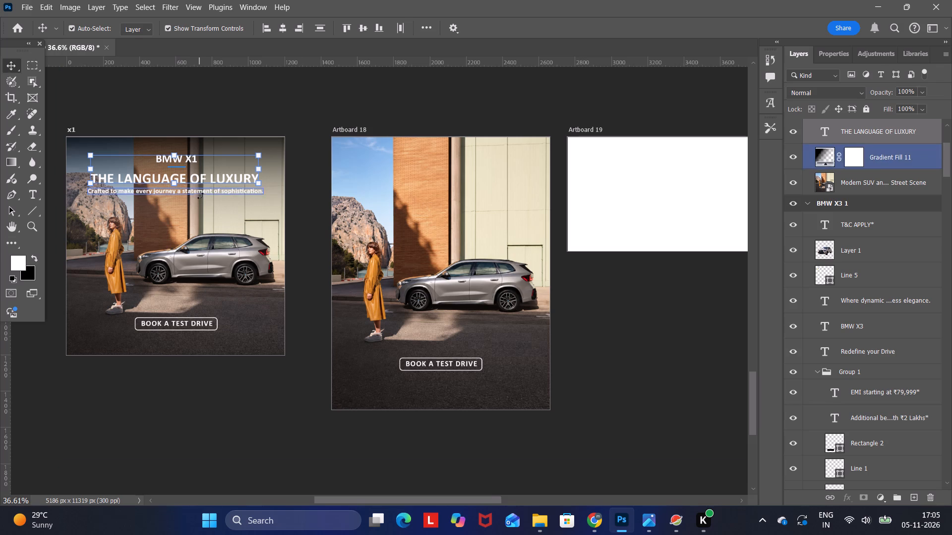
scroll(898, 169, "up", 1, "shift")
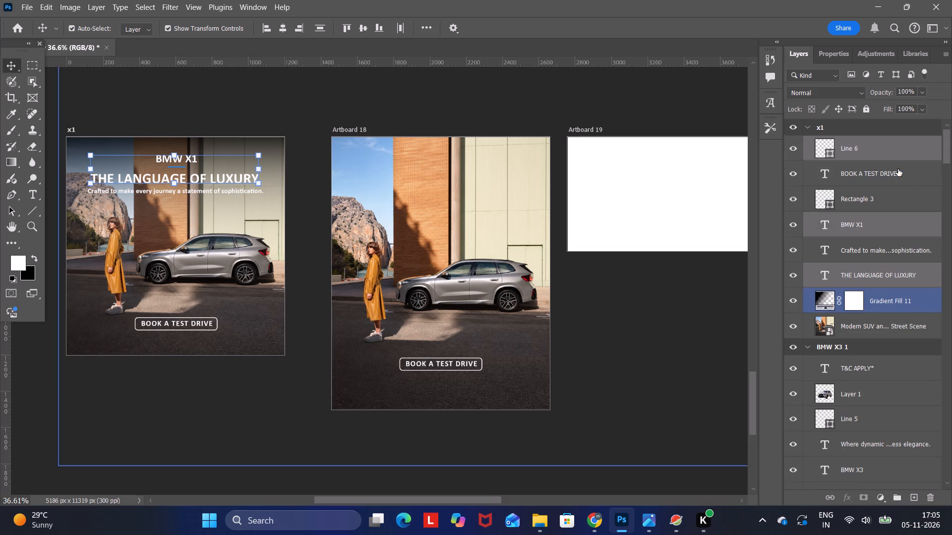
scroll(898, 169, "up", 2, "shift")
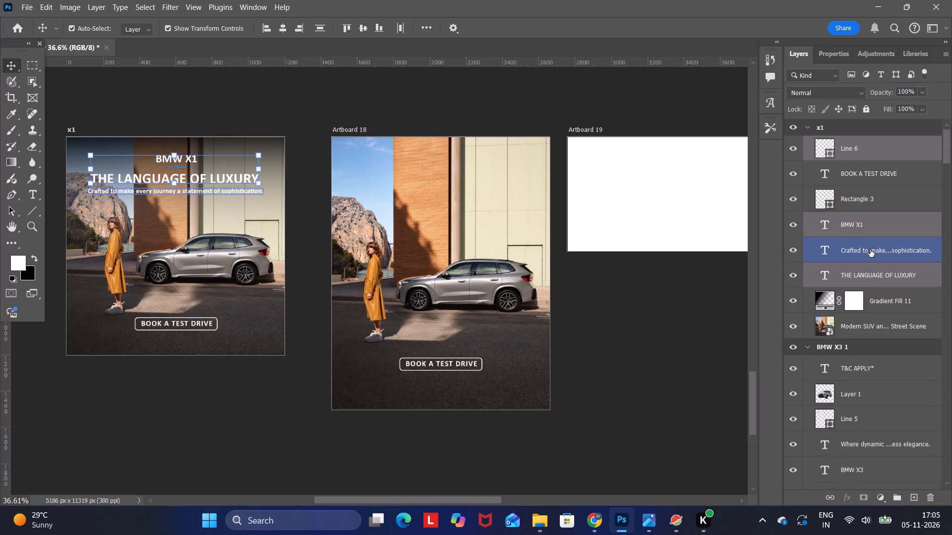
left_click(867, 144)
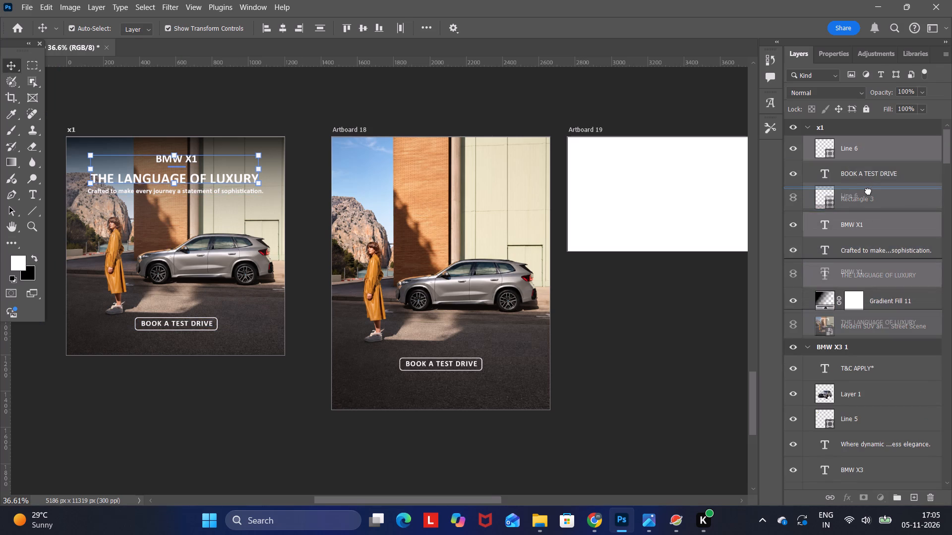
left_click(861, 148)
left_click_drag(864, 148, 864, 209)
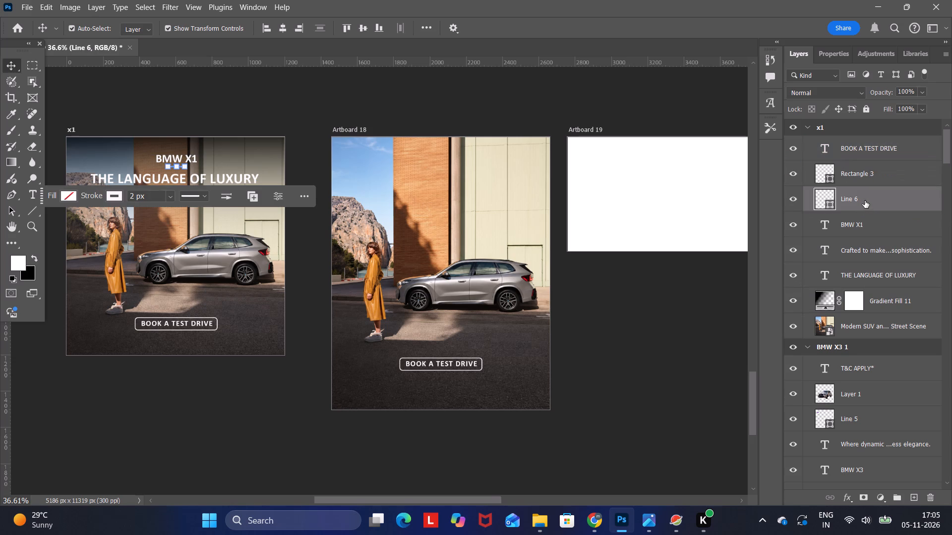
Copy the "BMW X1", "THE LANGUAGE OF LUXURY" and "Crafted to make…sophistication." texts with Line 6 from the x1 artboard onto Artboard 18.
left_click(871, 269, "shift")
key("ctrl+c")
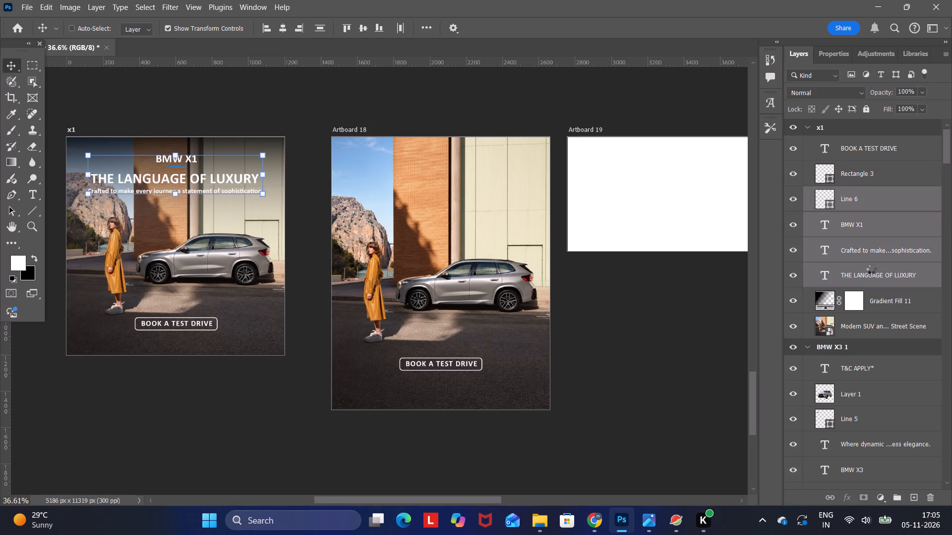
left_click(410, 187)
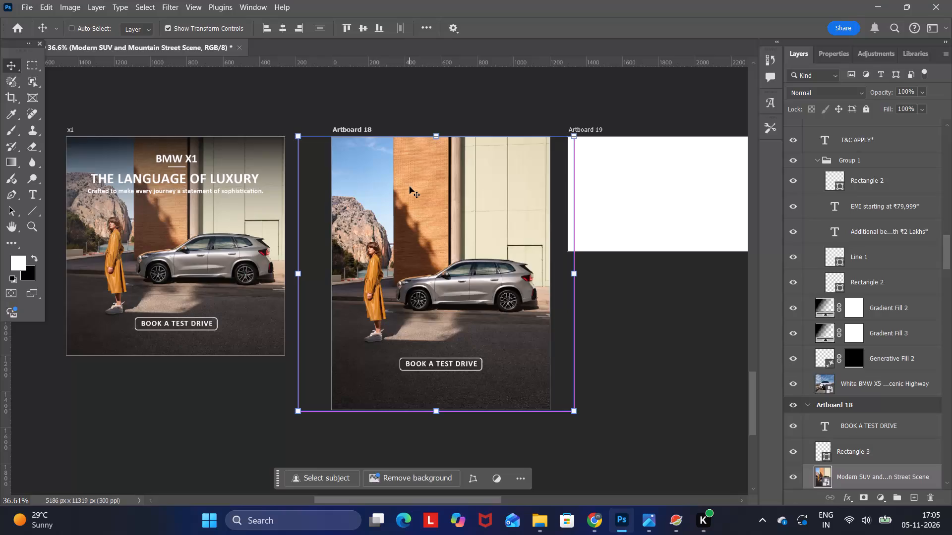
key("ctrl+v")
Move the pasted headline texts and divider line straight up on Artboard 18, above the woman and the car.
key("Up")
key("Up")
key("Up")
key("Up")
key("Up")
key("Up")
key("Up")
key("Up")
key("Up")
key("Up")
key("Up")
key("Up")
key("Up")
key("Up")
key("Up")
key("Up")
key("Up")
key("Up")
key("Up")
key("Up")
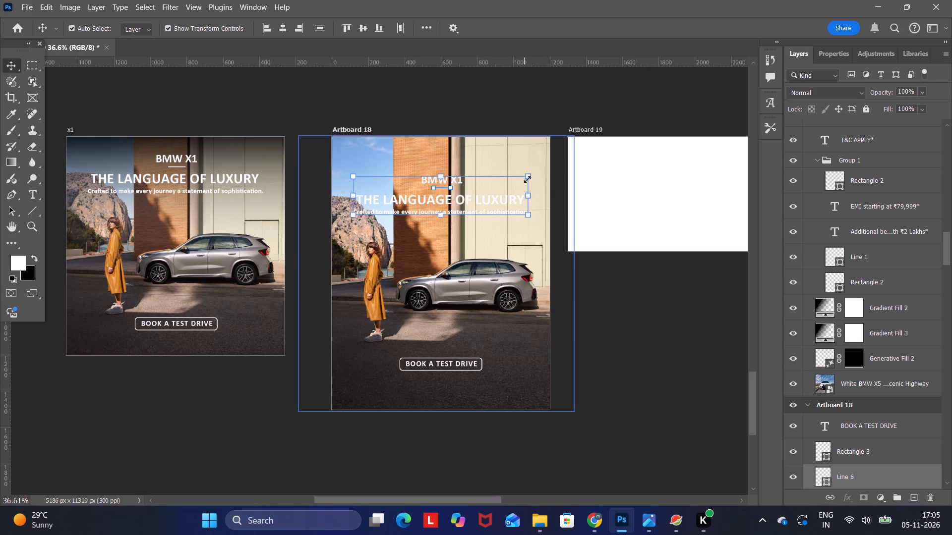
Stretch the Artboard 18 headline block to about 107% width and 123% height, placing it at X 623 px, Y 314.5 px.
left_click_drag(530, 216, 535, 224, "shift")
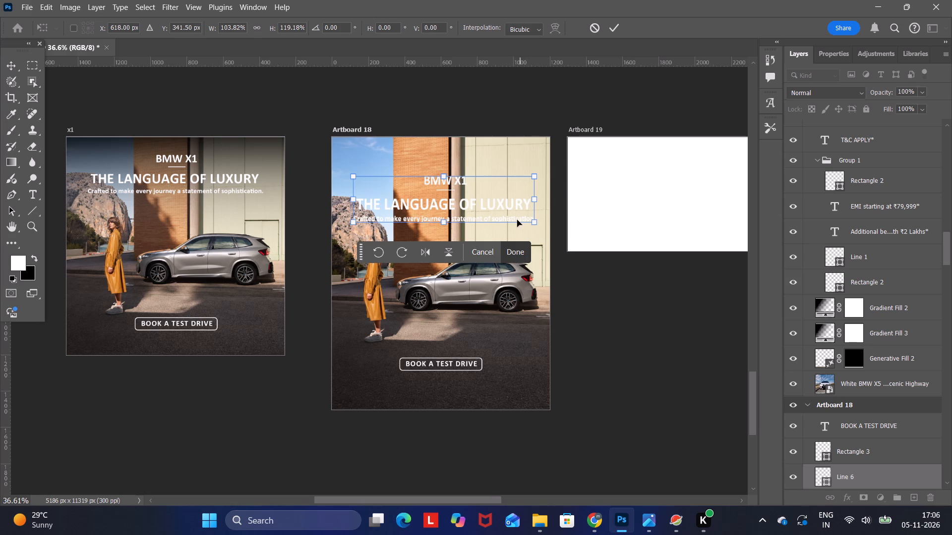
left_click_drag(534, 220, 538, 227, "shift")
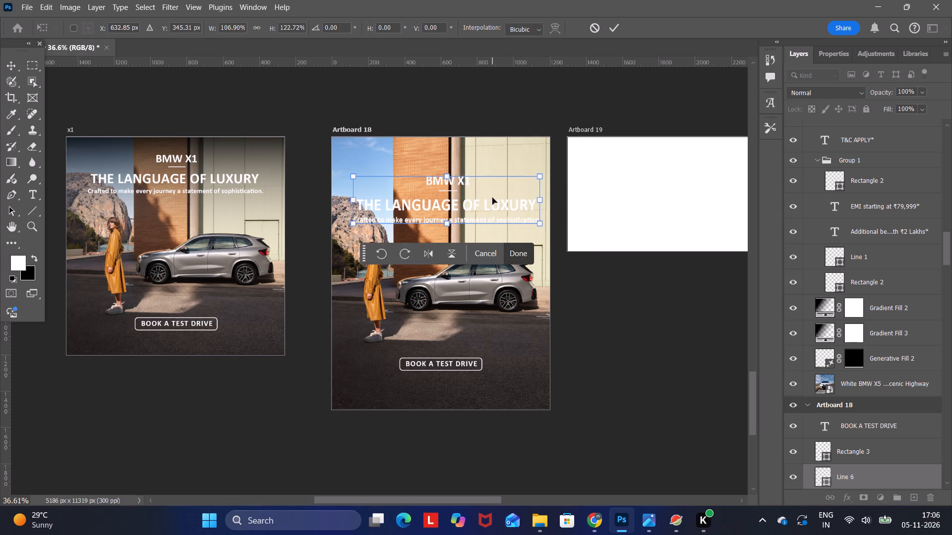
left_click_drag(492, 198, 490, 192)
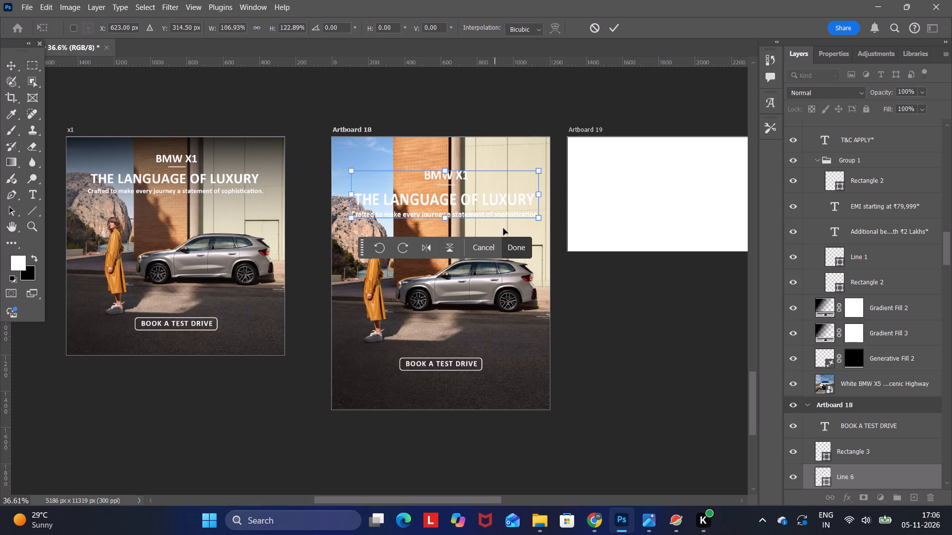
left_click(512, 247)
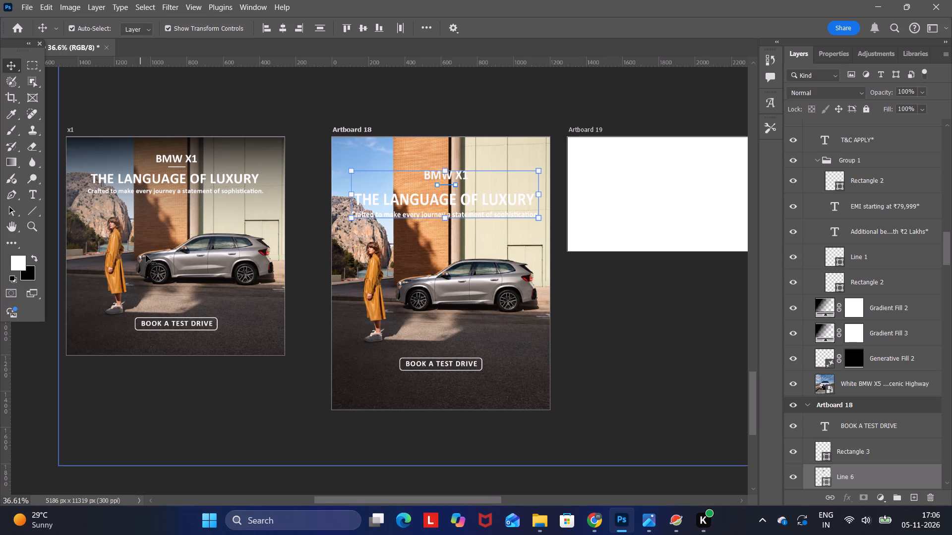
Nudge the headline block on Artboard 18 up very slightly.
scroll(157, 276, "up", 6, "alt")
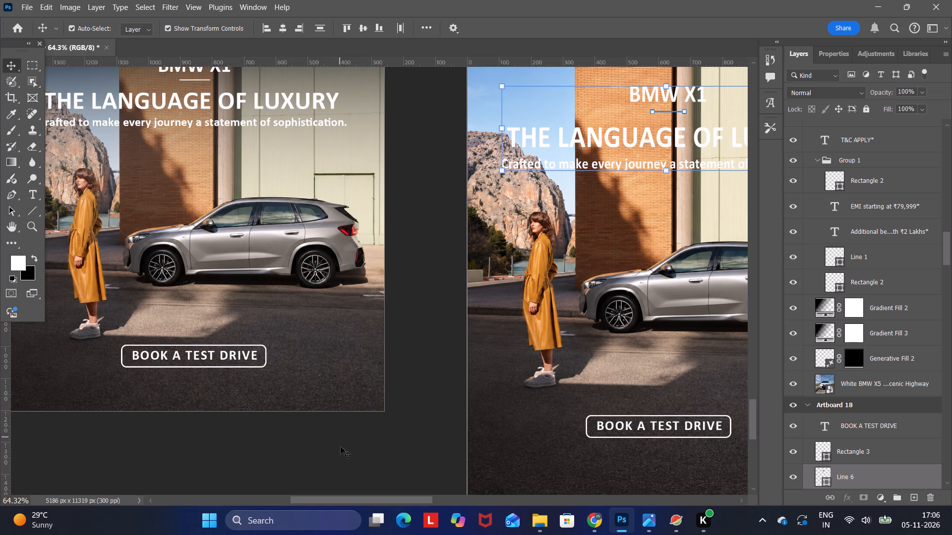
left_click_drag(353, 498, 325, 499)
scroll(343, 454, "up", 6)
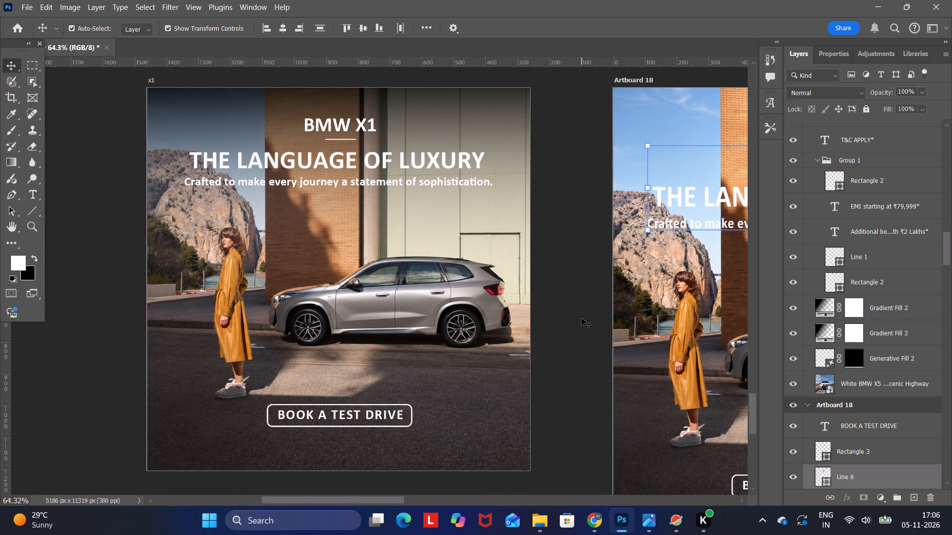
key("Up")
key("0")
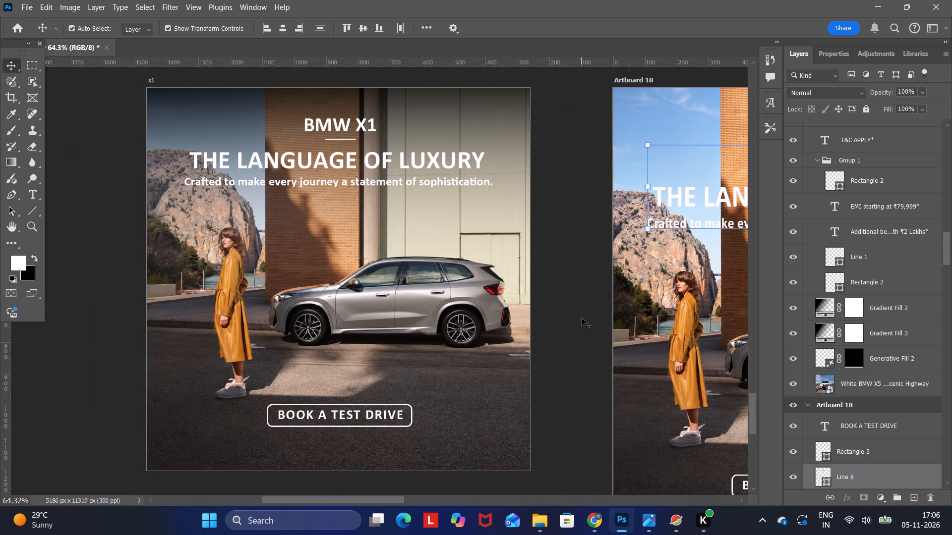
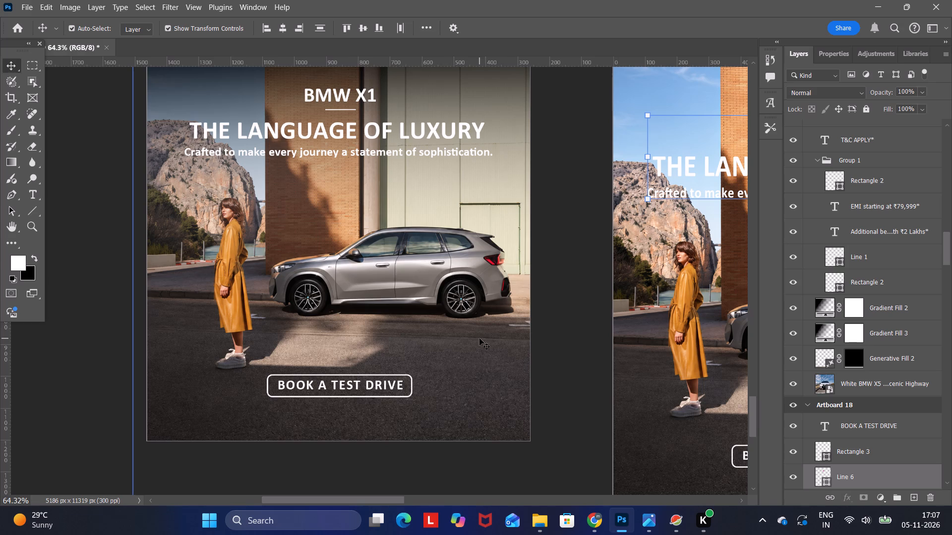
Draw a vertical black-to-transparent linear gradient over the Artboard 18 photo, from just above its upper edge to the car's bonnet.
scroll(480, 339, "down", 2, "alt")
left_click(500, 481)
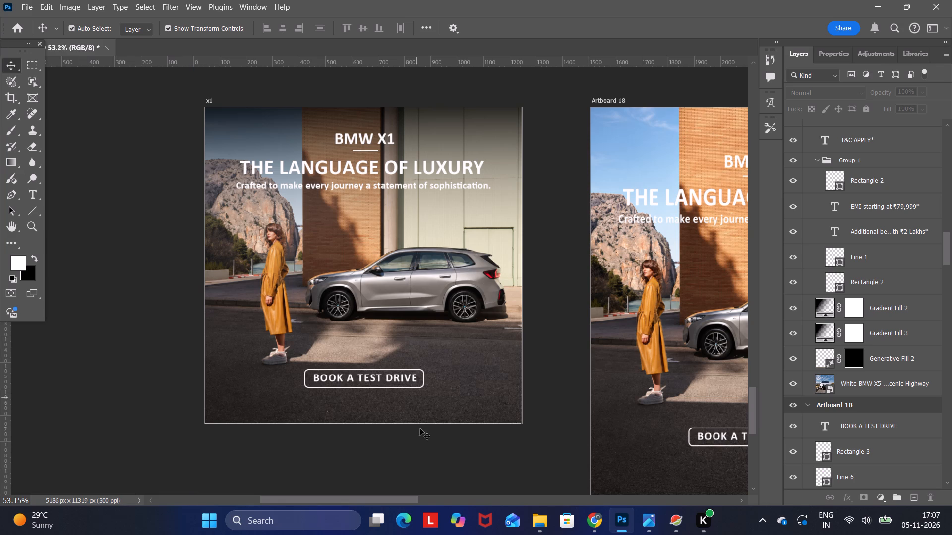
left_click(452, 455)
left_click(384, 494)
left_click_drag(379, 500, 414, 500)
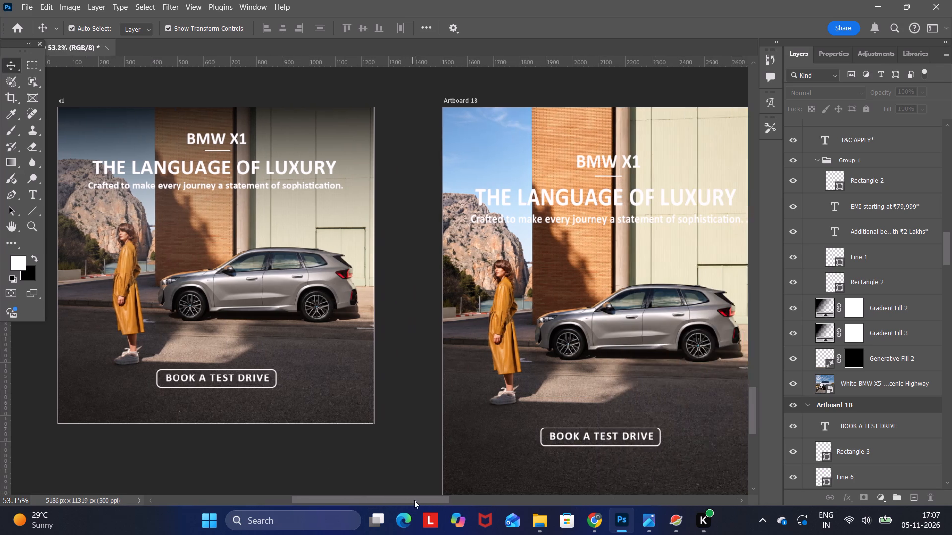
left_click_drag(414, 500, 448, 495)
left_click(656, 341)
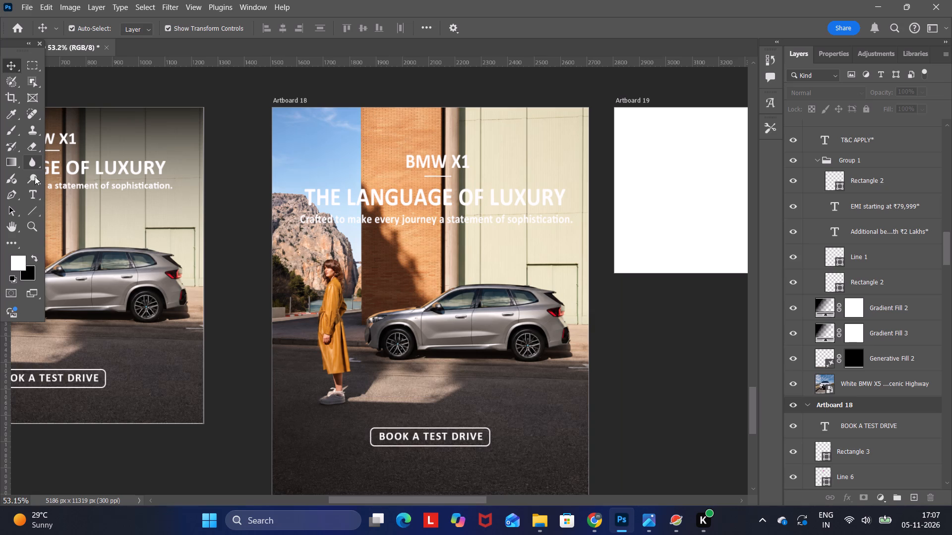
left_click(271, 127)
left_click(297, 125)
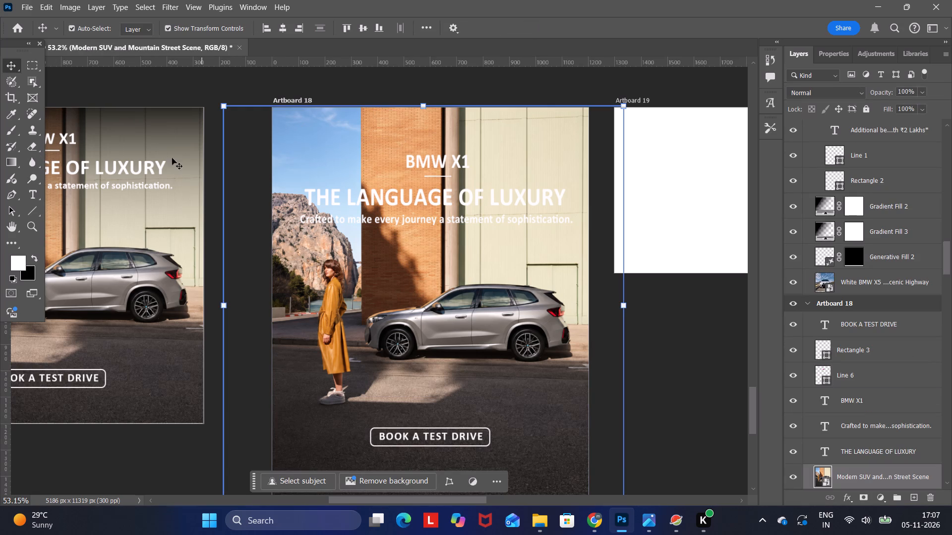
left_click(14, 166)
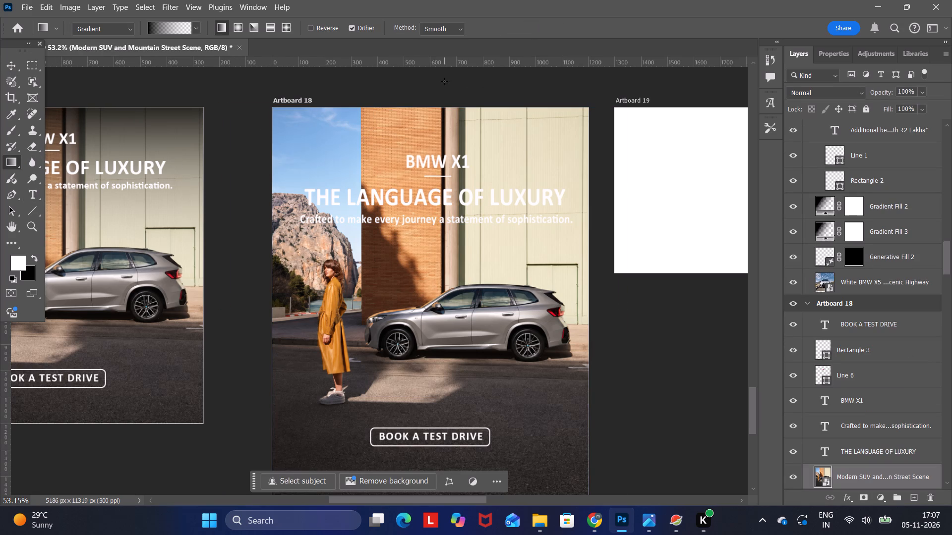
left_click_drag(444, 81, 442, 303)
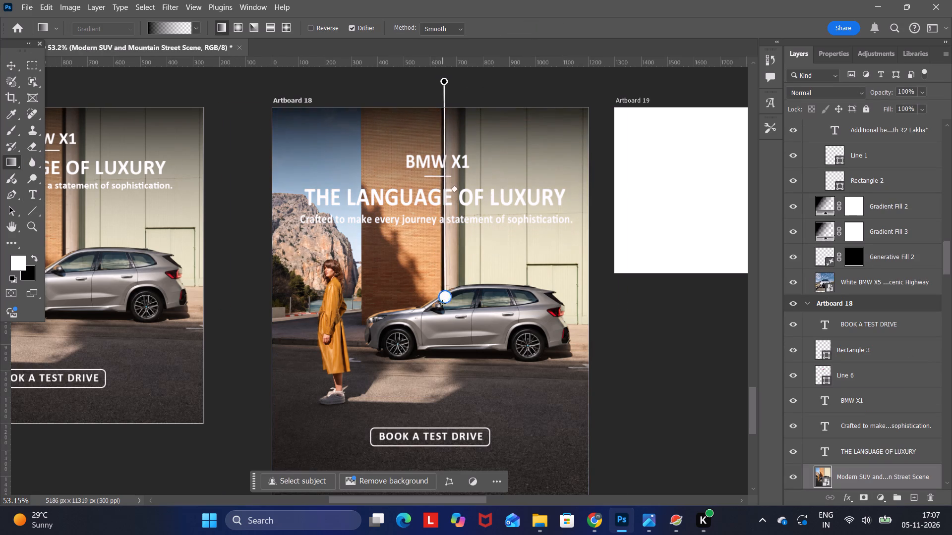
Extend the new gradient's transparent end slightly further down, to the middle of the car's doors on Artboard 18.
left_click_drag(442, 303, 442, 331)
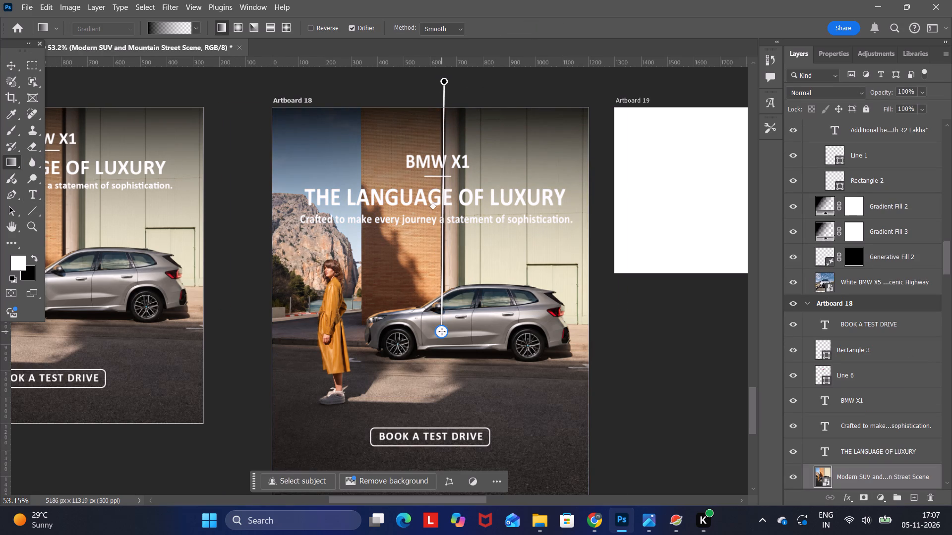
left_click_drag(442, 331, 442, 335)
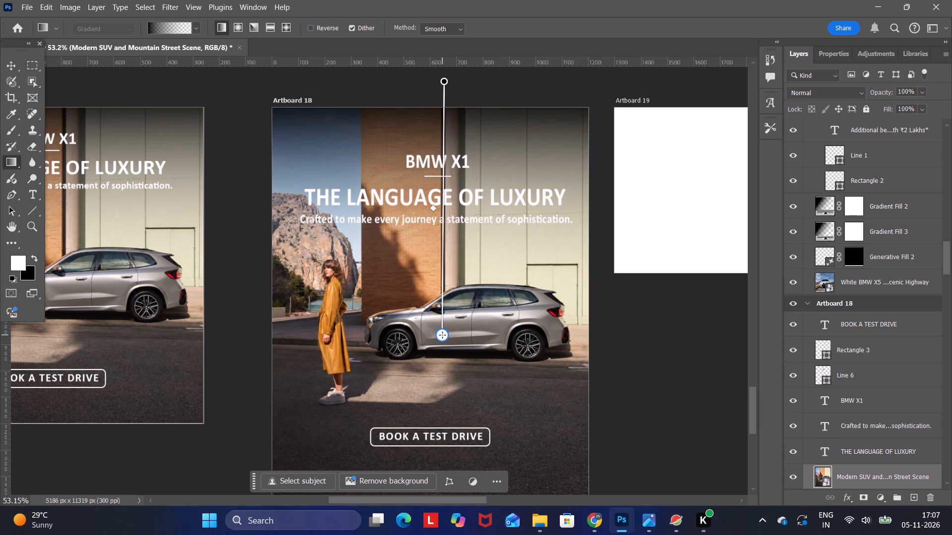
left_click_drag(442, 335, 442, 335)
left_click(658, 342)
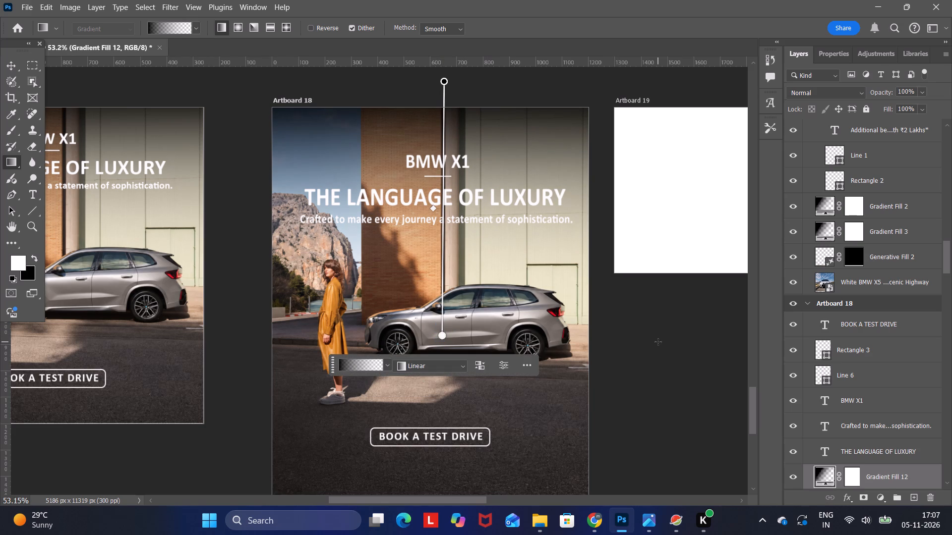
left_click(222, 103)
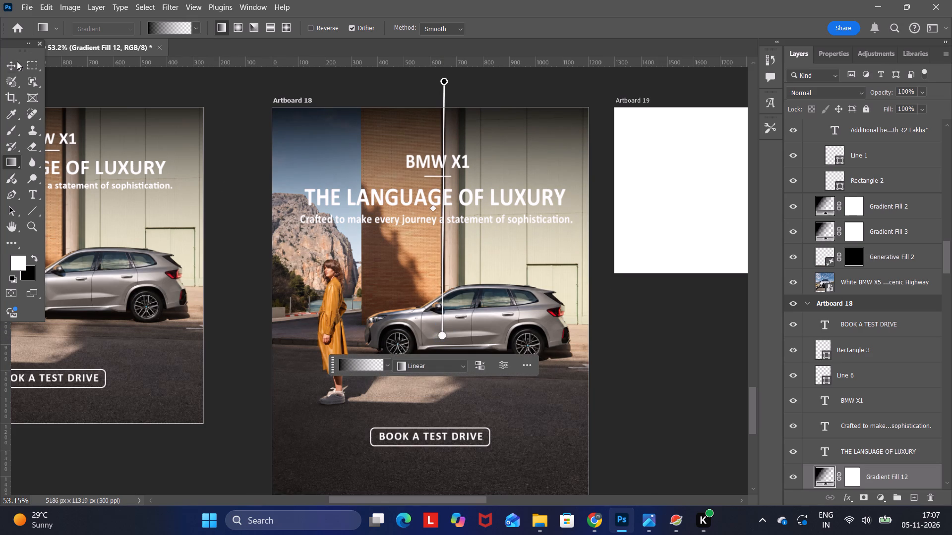
left_click(12, 66)
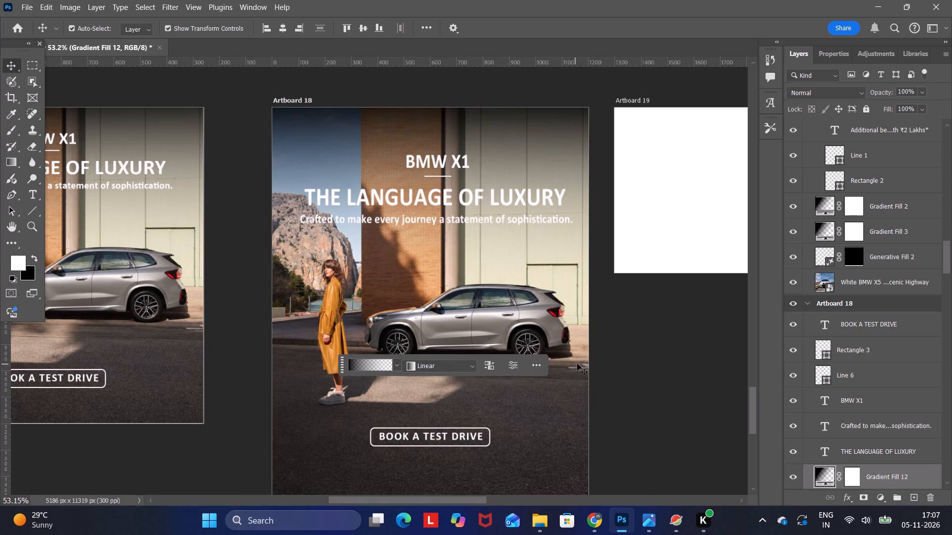
Look over the BMW X3 and BMW 3 SERIES LWB artboard rows above the X1 row.
scroll(577, 364, "down", 4, "alt")
left_click(612, 357)
scroll(612, 357, "up", 7)
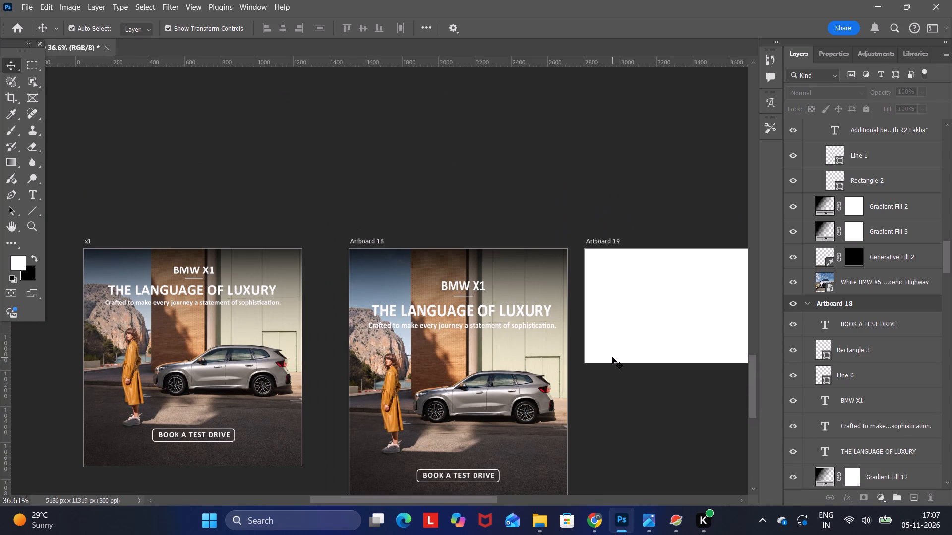
scroll(612, 357, "up", 6)
scroll(612, 357, "up", 18)
scroll(612, 357, "down", 5)
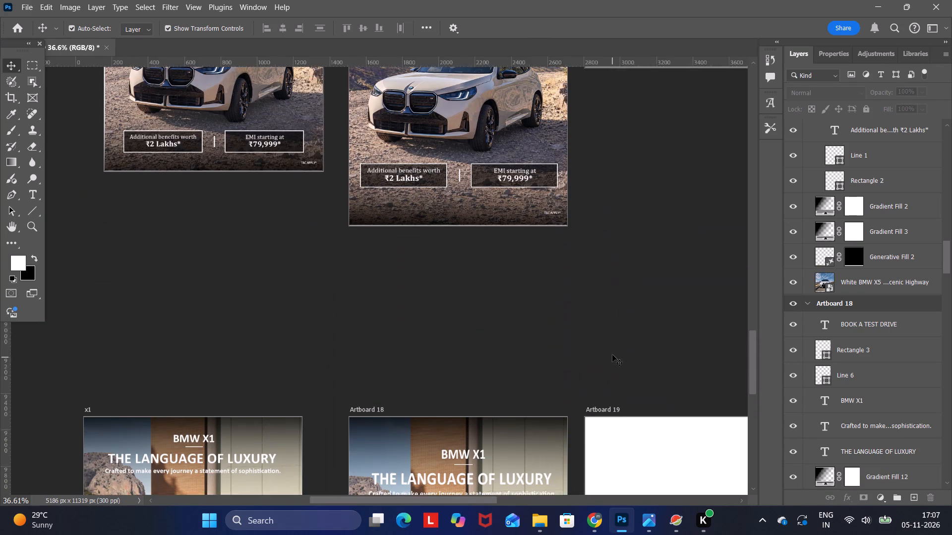
scroll(612, 355, "down", 14)
scroll(602, 336, "up", 13)
scroll(599, 343, "down", 17)
scroll(597, 339, "up", 20)
scroll(597, 339, "up", 4)
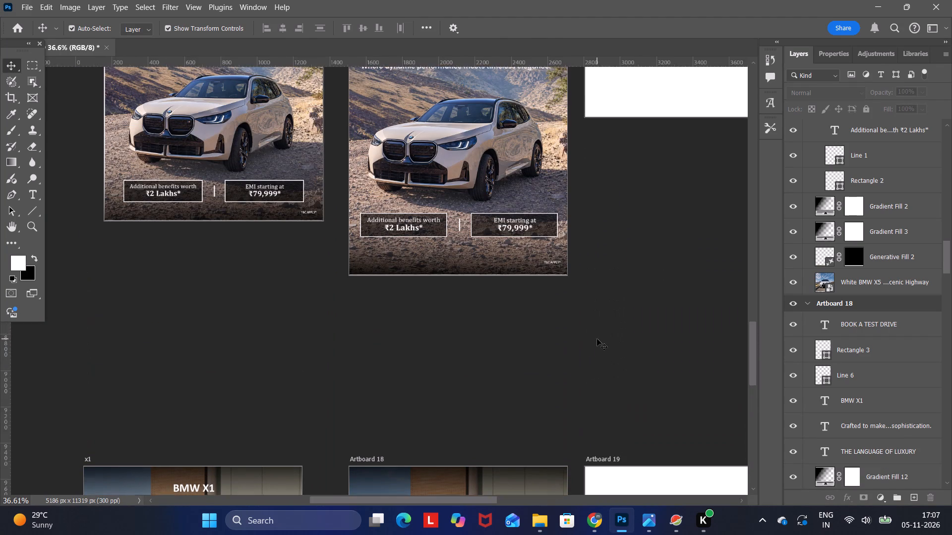
scroll(597, 339, "up", 18)
scroll(597, 339, "up", 12)
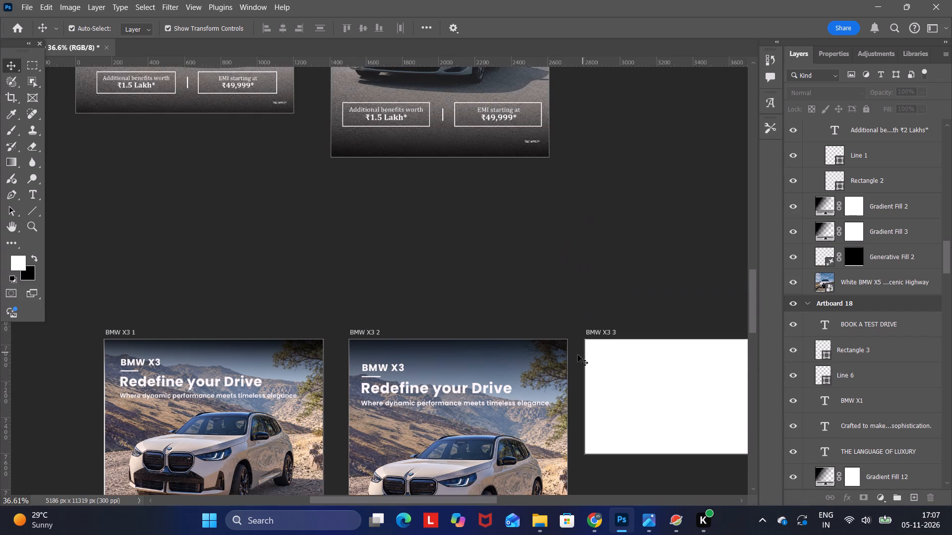
scroll(578, 355, "up", 20)
scroll(578, 355, "up", 8)
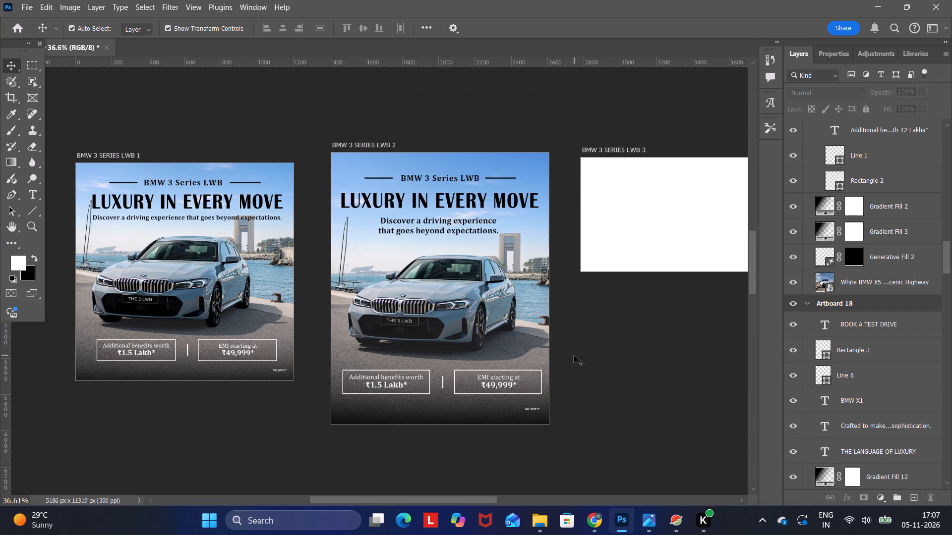
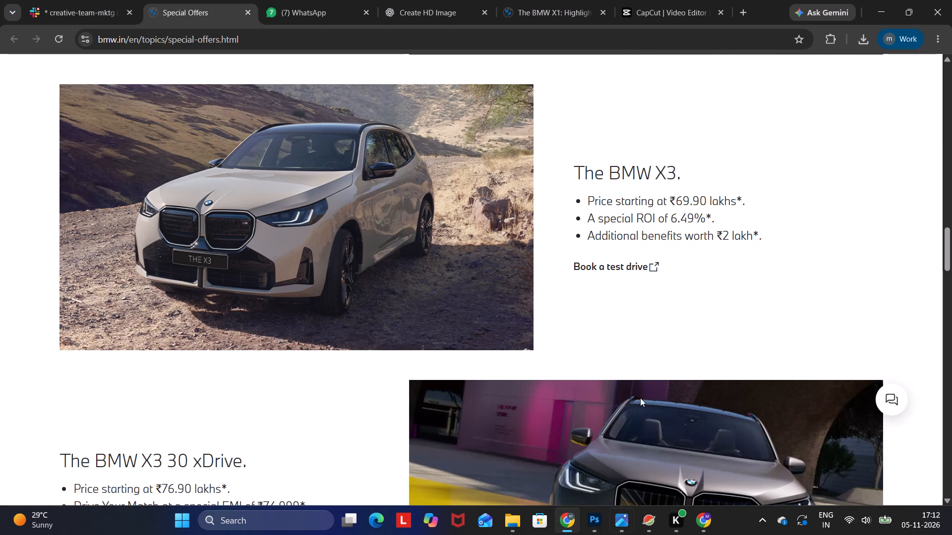
left_click_drag(636, 218, 675, 219)
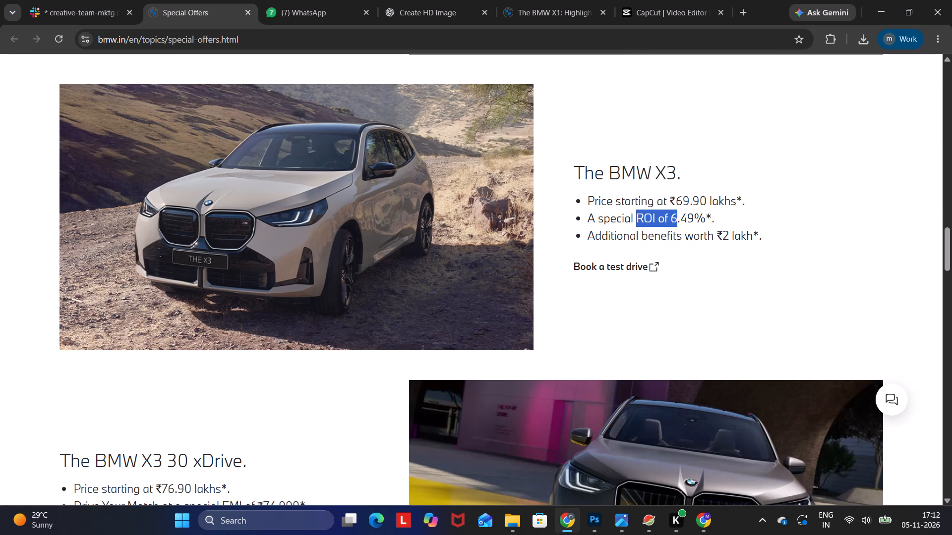
left_click_drag(675, 219, 709, 216)
key("ctrl+c")
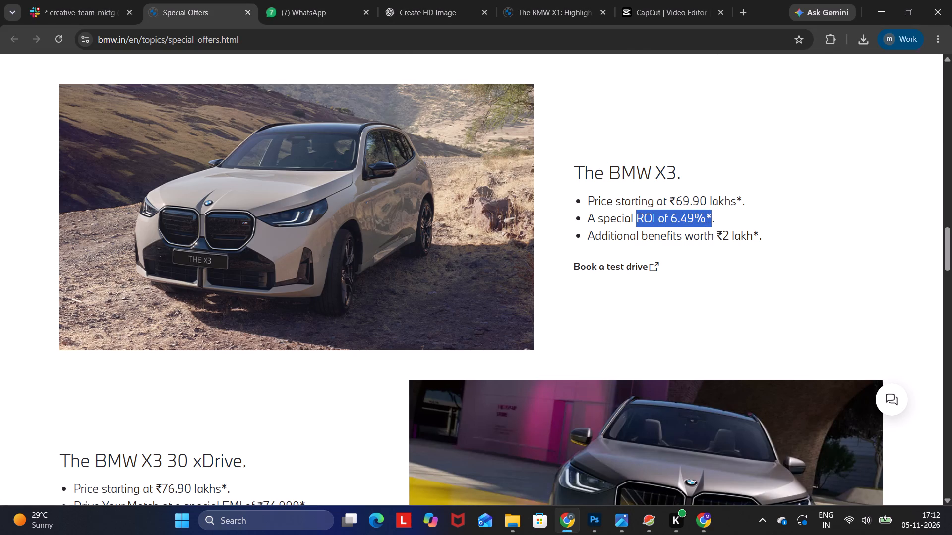
In Photoshop, replace the EMI text on the BMW X3 1 artboard with the copied "ROI of 6.49%*", moving "6.49%*" onto a second line.
left_click(599, 524)
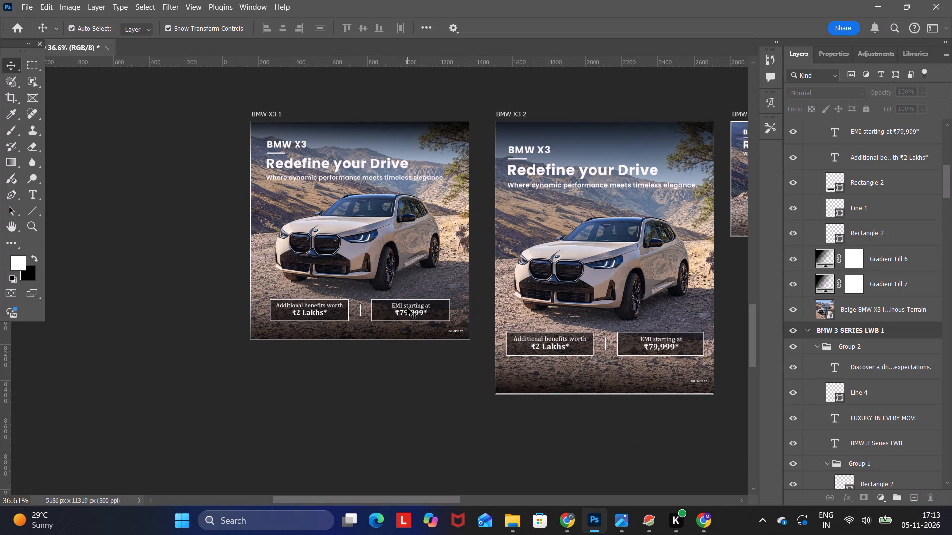
double_click(407, 308)
double_click(402, 311)
triple_click(402, 311)
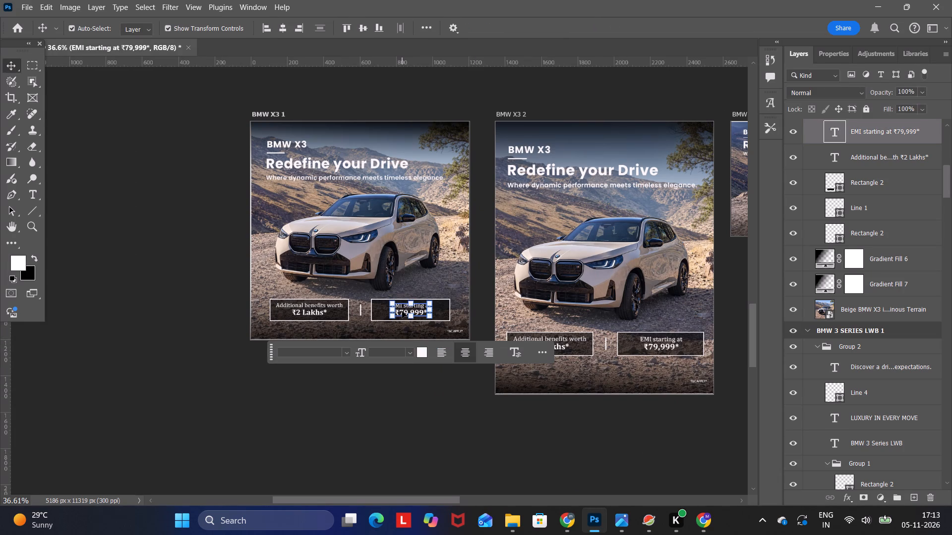
triple_click(402, 311)
triple_click(402, 311)
scroll(414, 315, "up", 5)
scroll(414, 315, "up", 4, "alt")
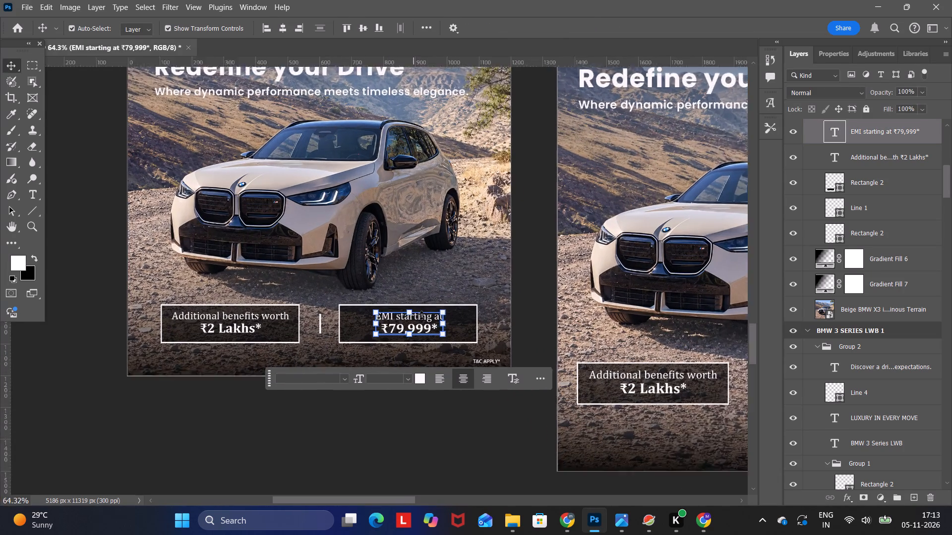
double_click(410, 342)
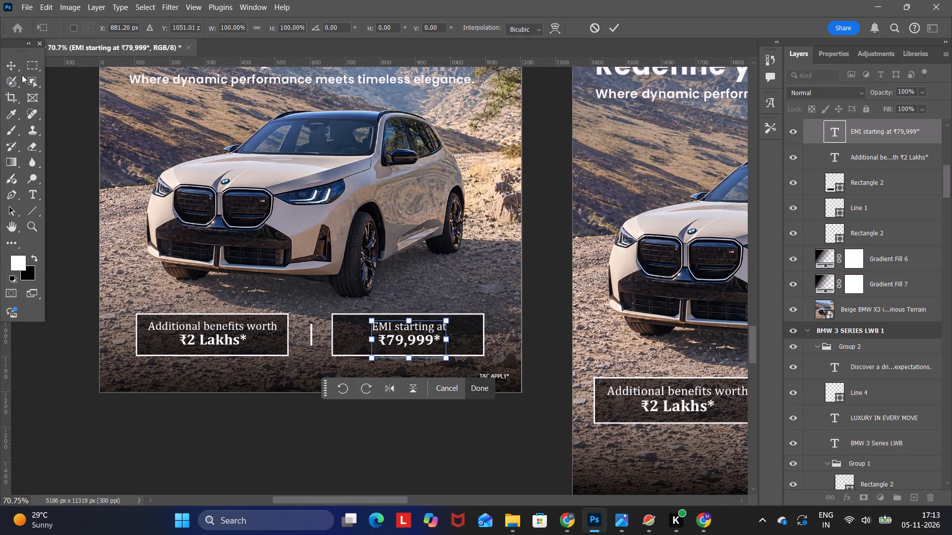
left_click(12, 66)
triple_click(385, 342)
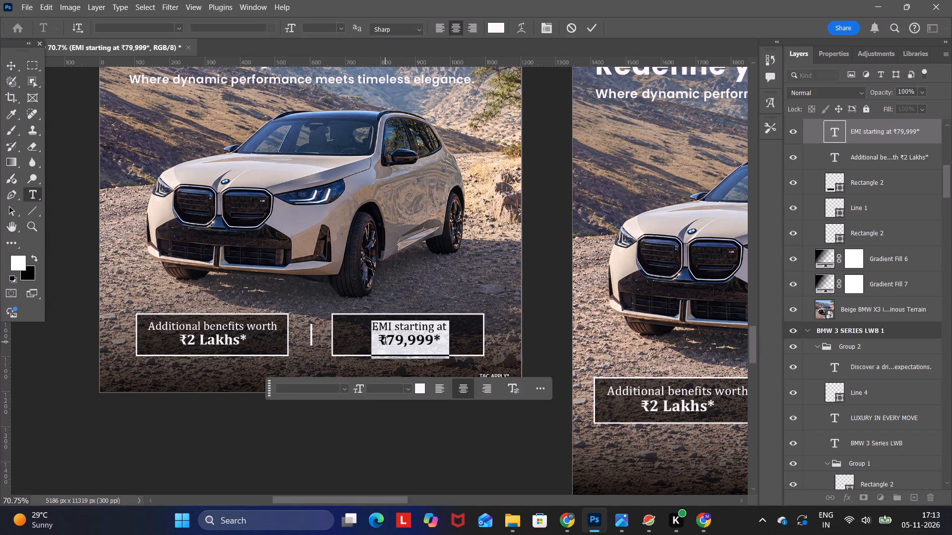
key("ctrl+v")
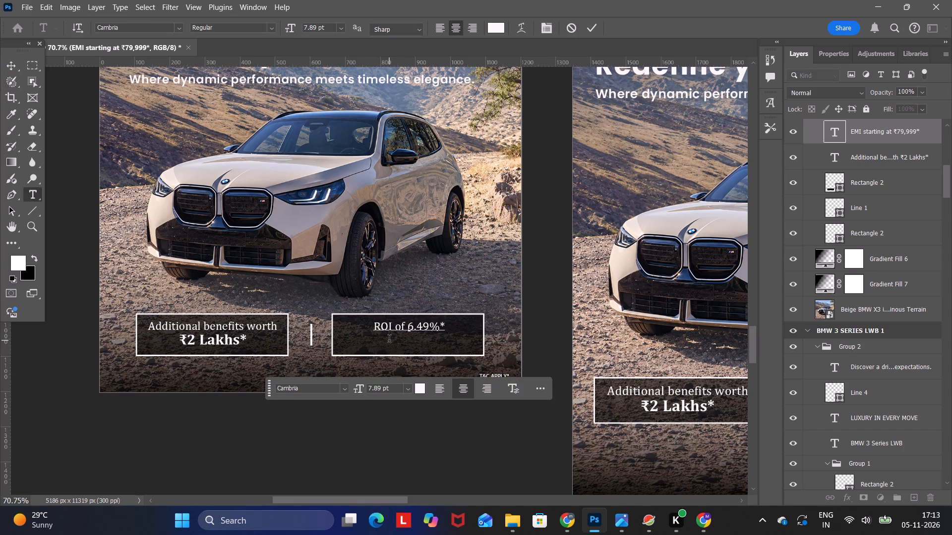
left_click(410, 331)
key("BackSpace")
key("Return")
Check the "₹2 Lakhs*" text style and set the "6.49%*" line on the BMW X3 1 artboard to 10 pt.
double_click(402, 346)
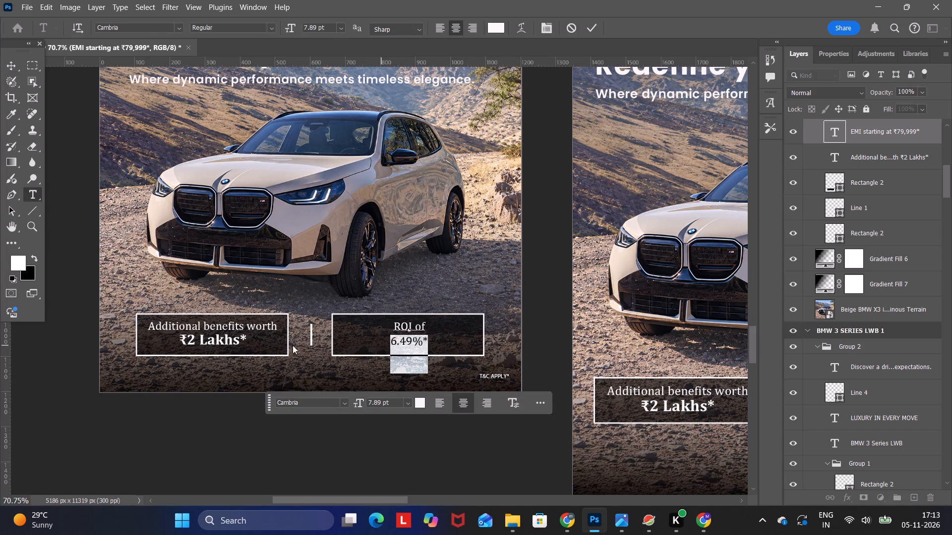
double_click(207, 337)
double_click(208, 341)
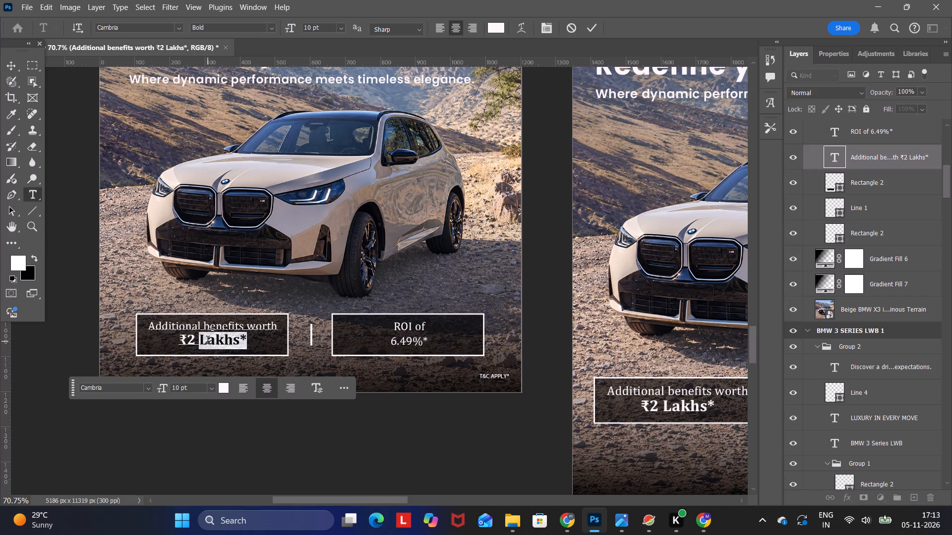
double_click(391, 341)
triple_click(401, 342)
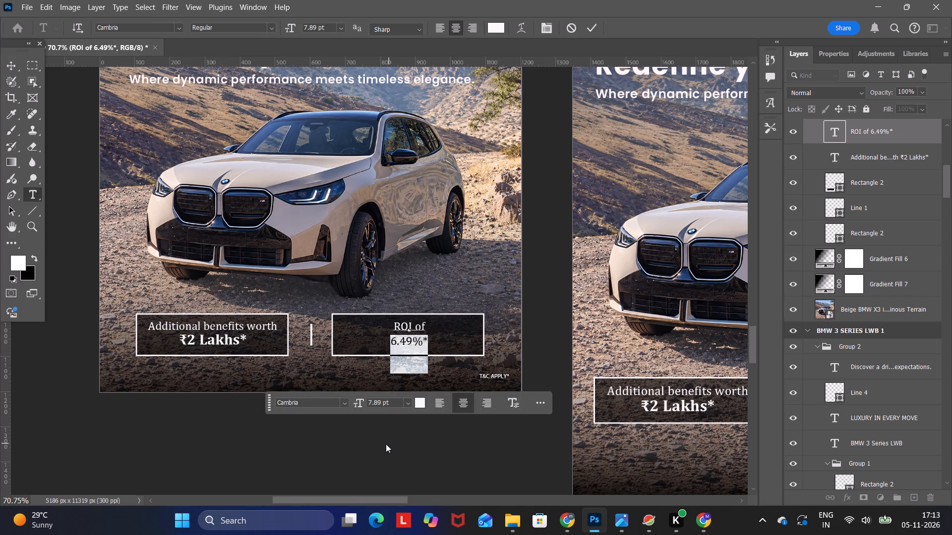
left_click_drag(380, 405, 350, 407)
type("10")
key("Return")
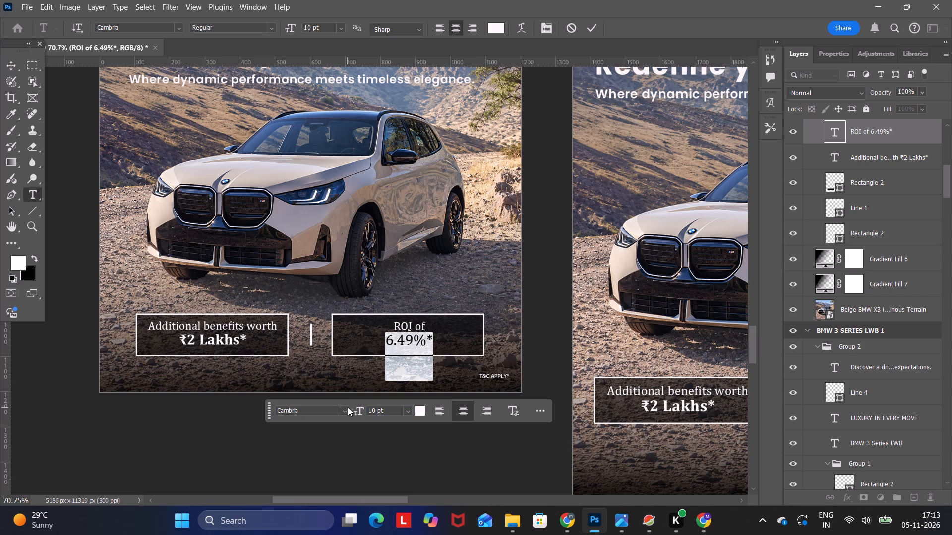
scroll(336, 448, "down", 6, "alt")
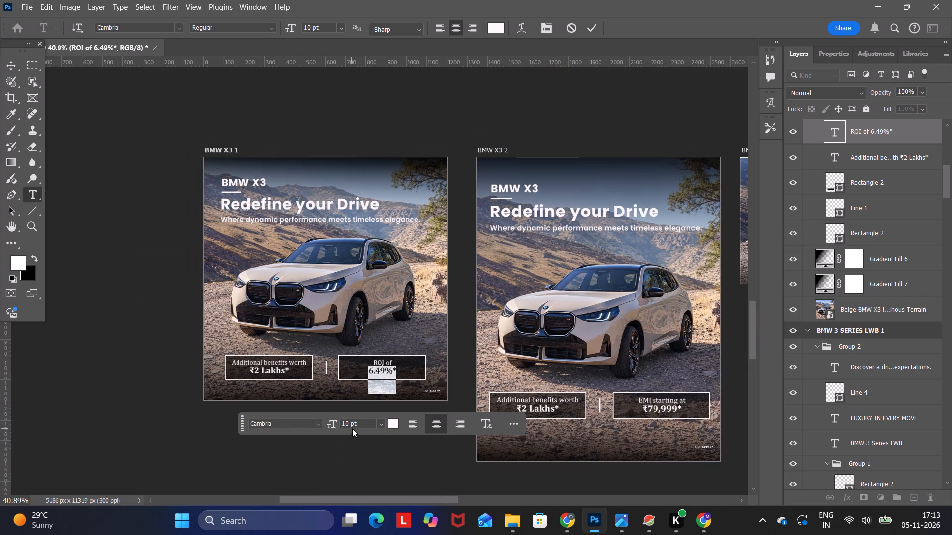
scroll(352, 428, "down", 1)
left_click(407, 481)
Inspect the BMW 3 Series LWB 1 artboard closely, covering its headline, car image and offer boxes.
scroll(407, 473, "down", 9)
scroll(414, 451, "down", 20)
scroll(414, 451, "down", 13)
scroll(398, 435, "up", 13)
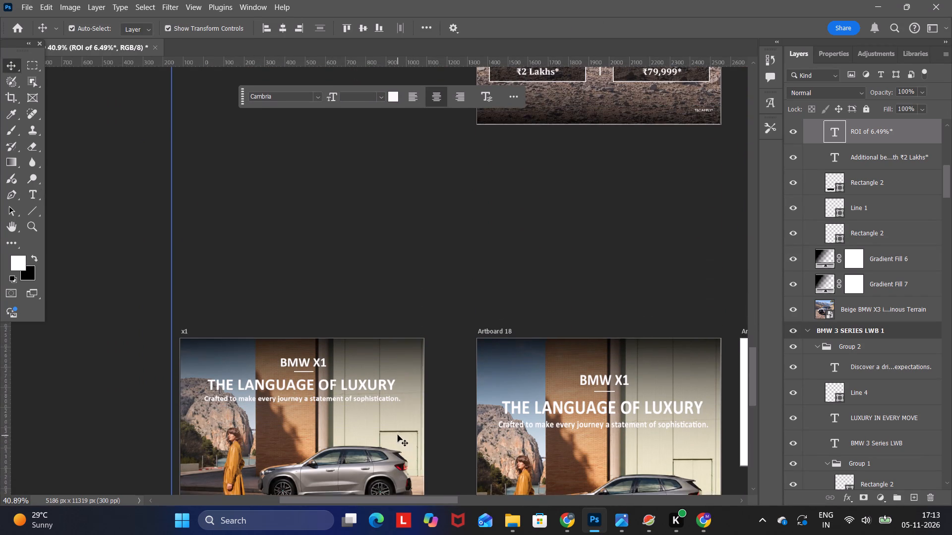
scroll(398, 435, "up", 20)
scroll(398, 435, "up", 20)
scroll(398, 435, "up", 20)
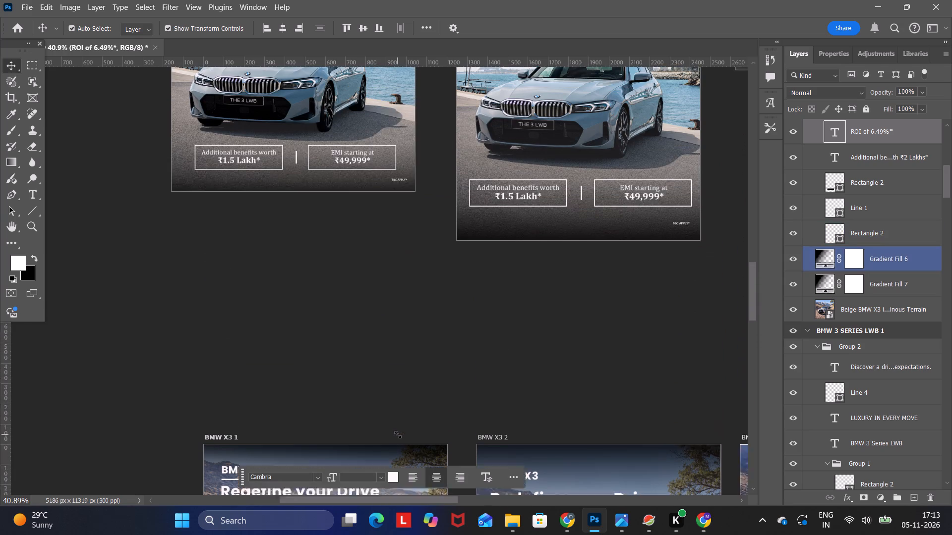
scroll(398, 434, "up", 13)
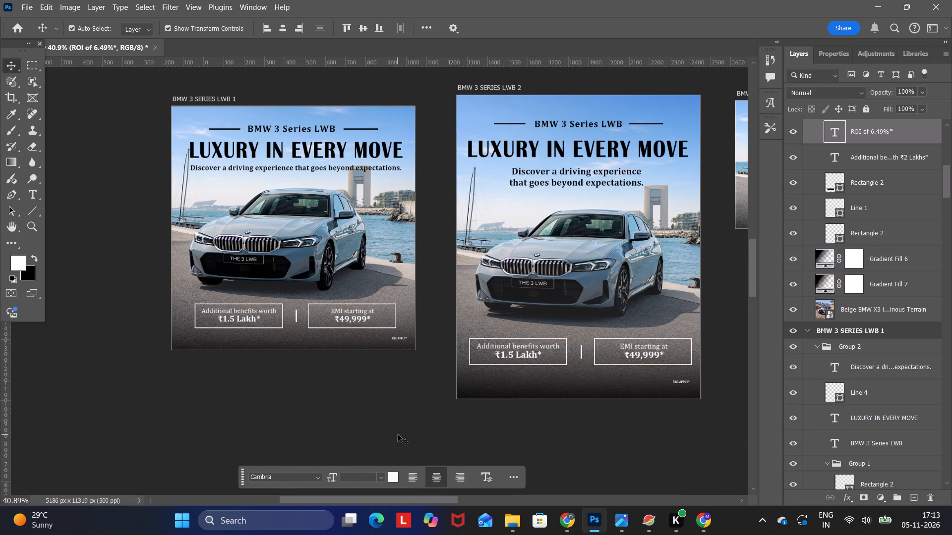
scroll(366, 411, "up", 6, "alt")
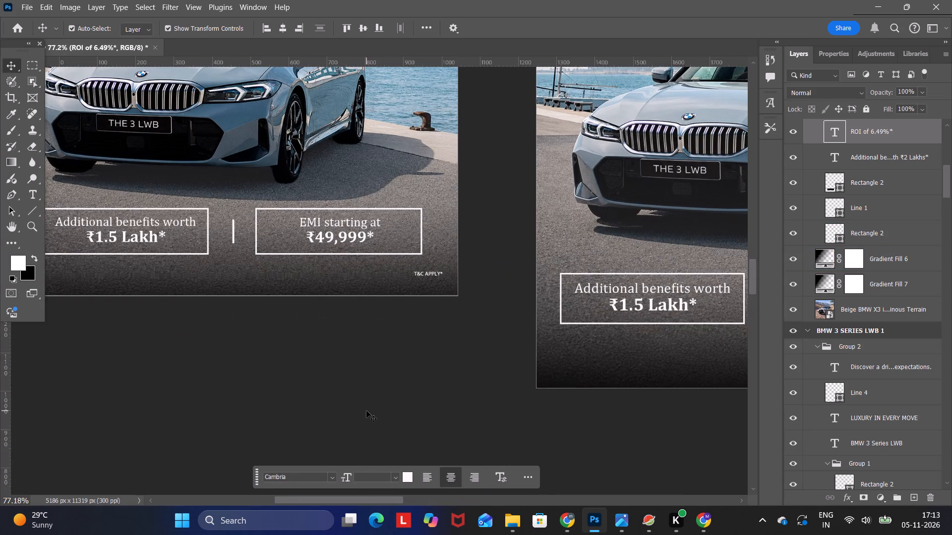
scroll(398, 386, "up", 20)
scroll(398, 386, "up", 3)
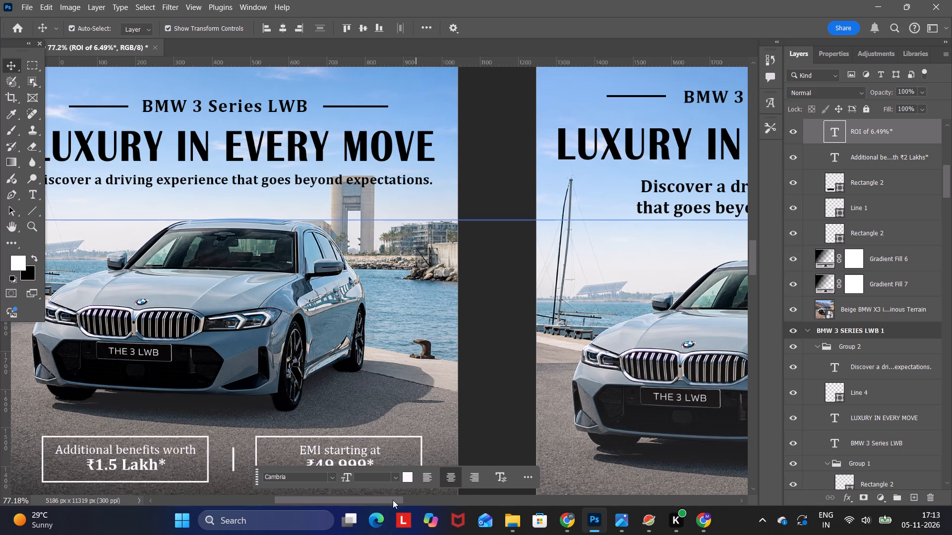
left_click_drag(391, 500, 358, 500)
scroll(394, 436, "up", 2, "alt")
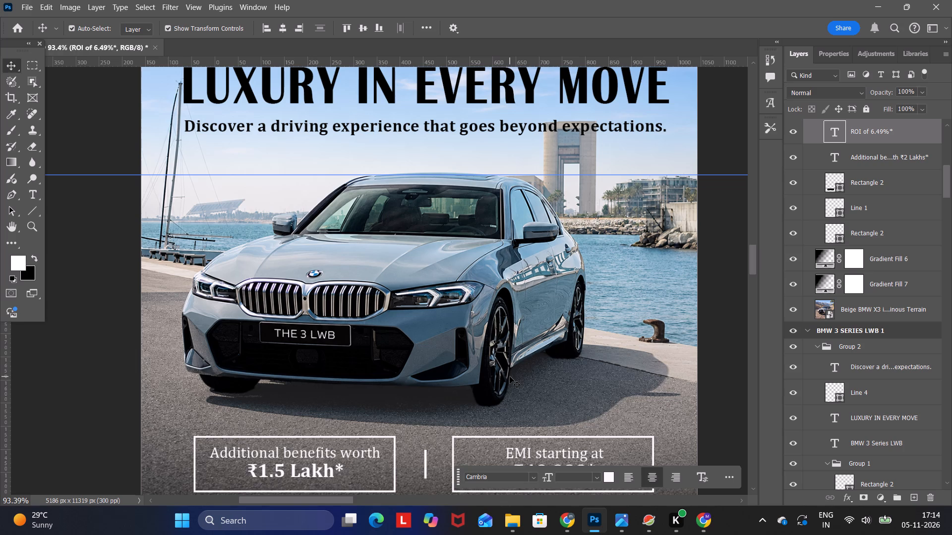
scroll(577, 342, "down", 3, "alt")
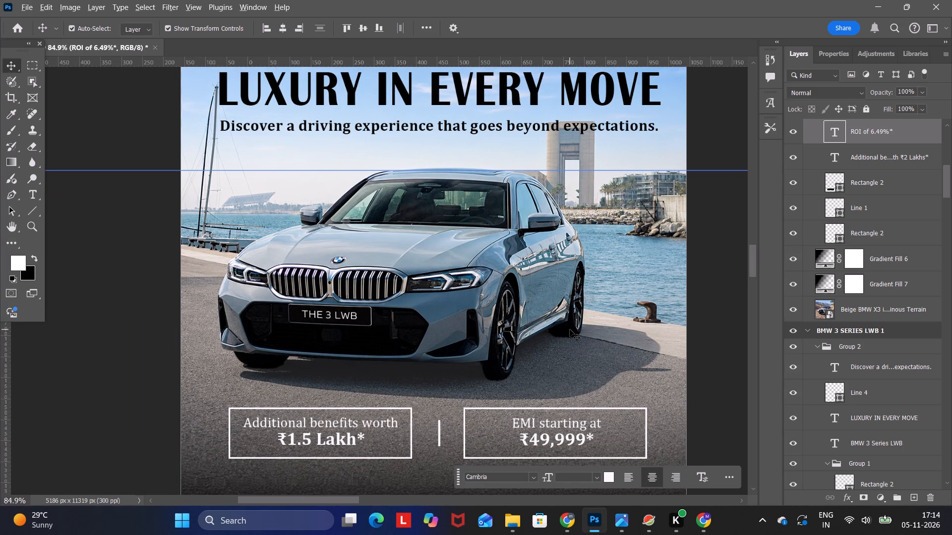
scroll(570, 329, "down", 2, "alt")
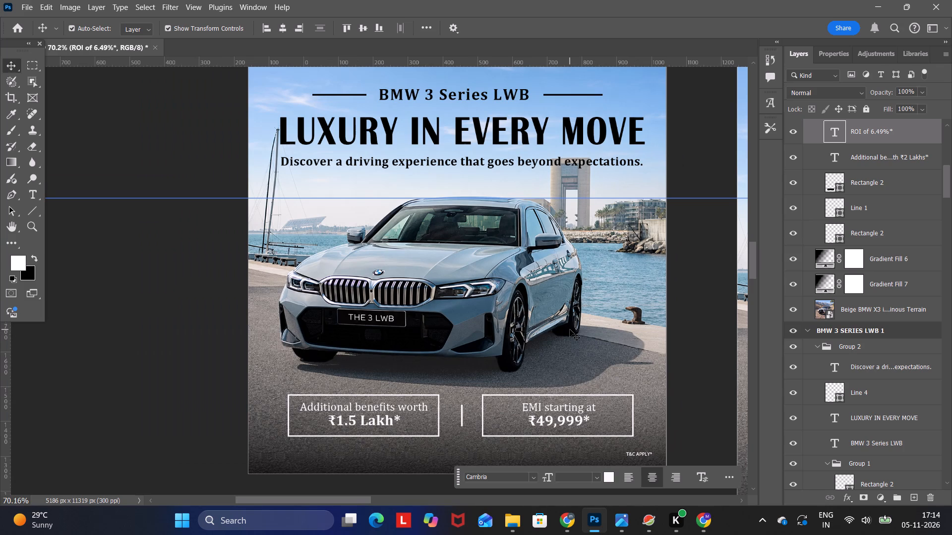
scroll(501, 392, "up", 10, "alt")
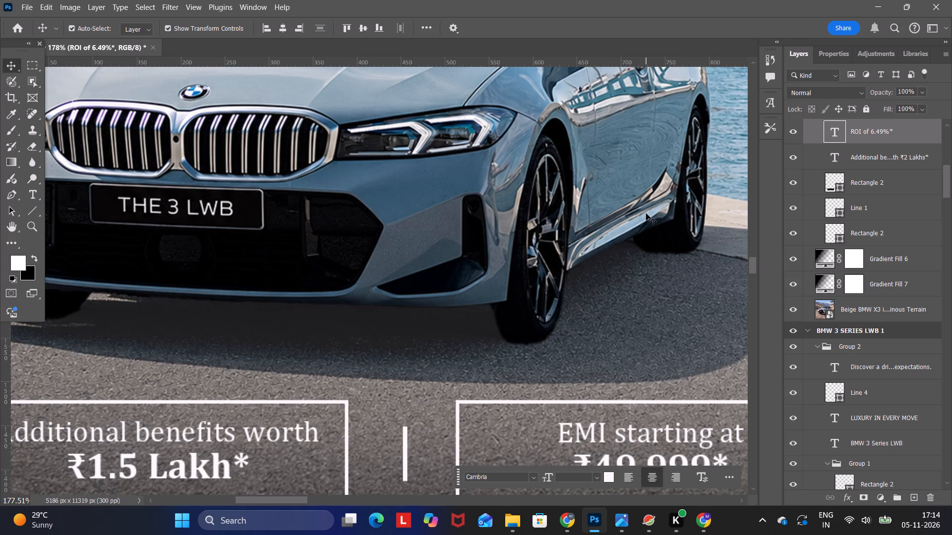
scroll(646, 215, "down", 4)
scroll(645, 220, "down", 6, "alt")
scroll(651, 219, "down", 1)
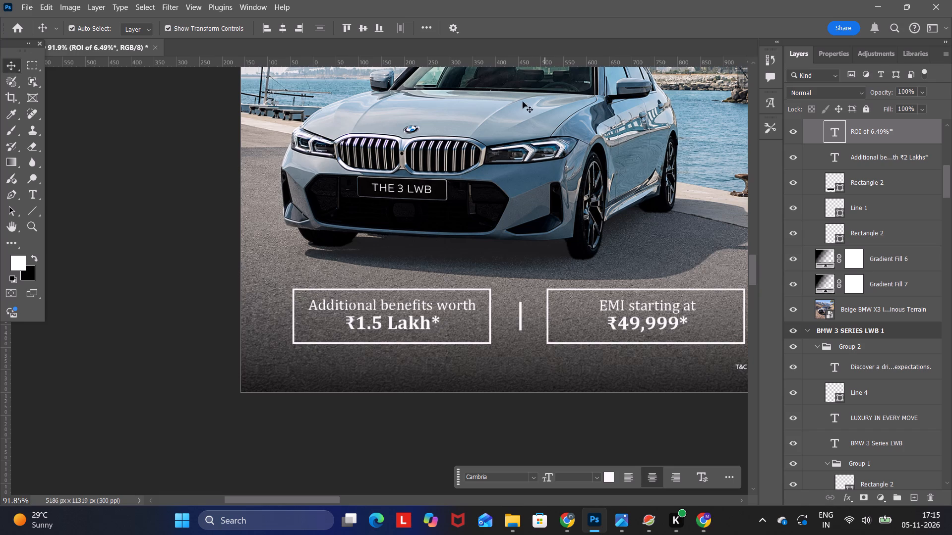
scroll(552, 123, "down", 7)
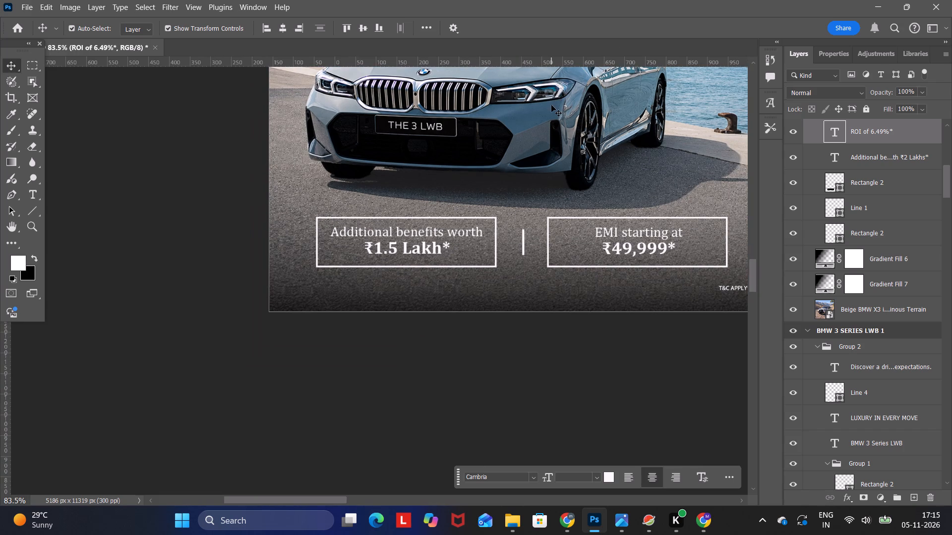
scroll(548, 106, "down", 7, "alt")
scroll(548, 112, "down", 2)
scroll(531, 239, "up", 15)
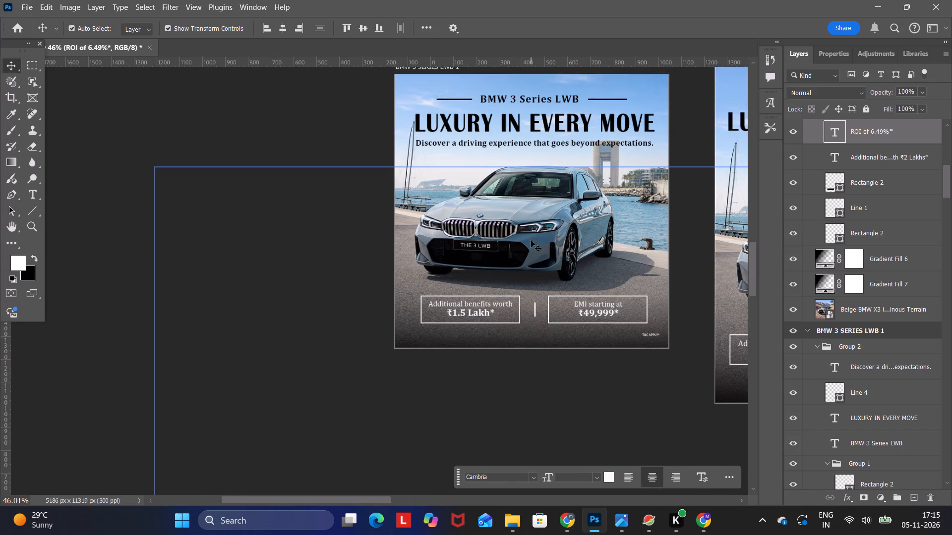
scroll(527, 256, "down", 11, "alt")
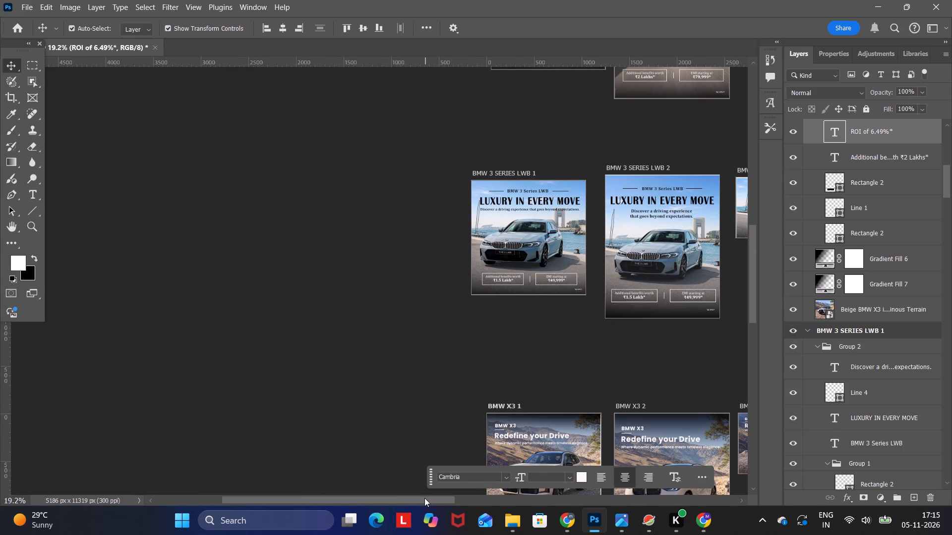
Set the "6.49%*" line on the BMW X3 1 artboard to Cambria Bold.
left_click_drag(424, 498, 517, 501)
scroll(431, 302, "down", 14)
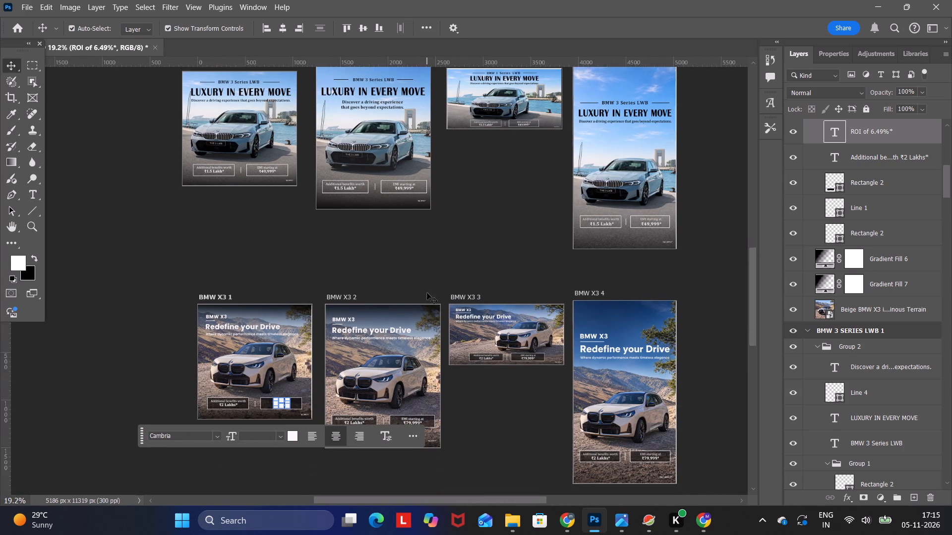
scroll(427, 293, "down", 5)
scroll(332, 328, "up", 12, "alt")
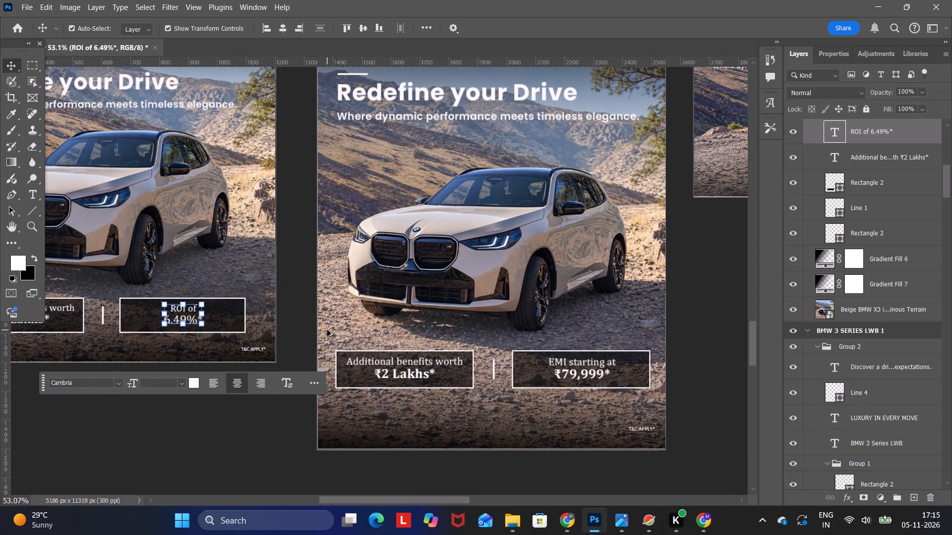
left_click(282, 292)
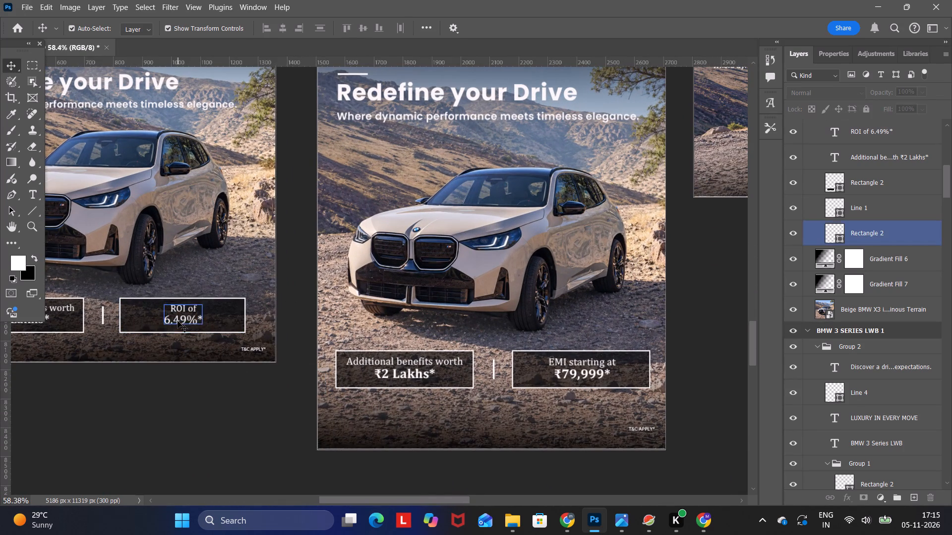
double_click(178, 321)
triple_click(175, 321)
double_click(178, 319)
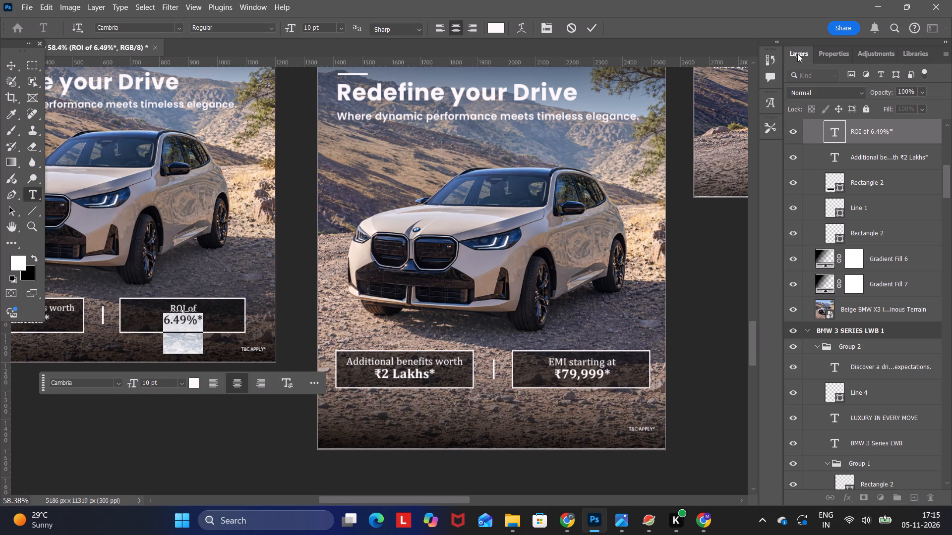
left_click(827, 51)
left_click(913, 144)
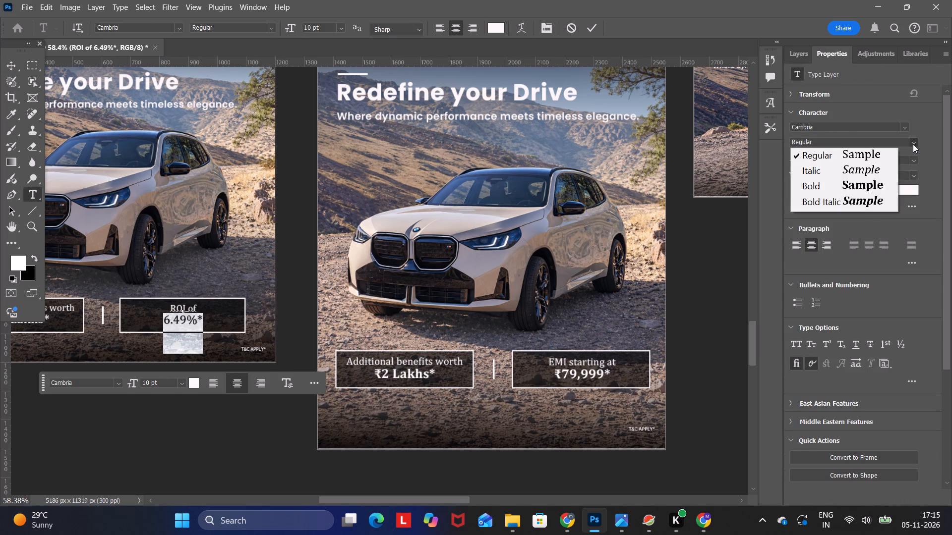
left_click(866, 190)
left_click(268, 382)
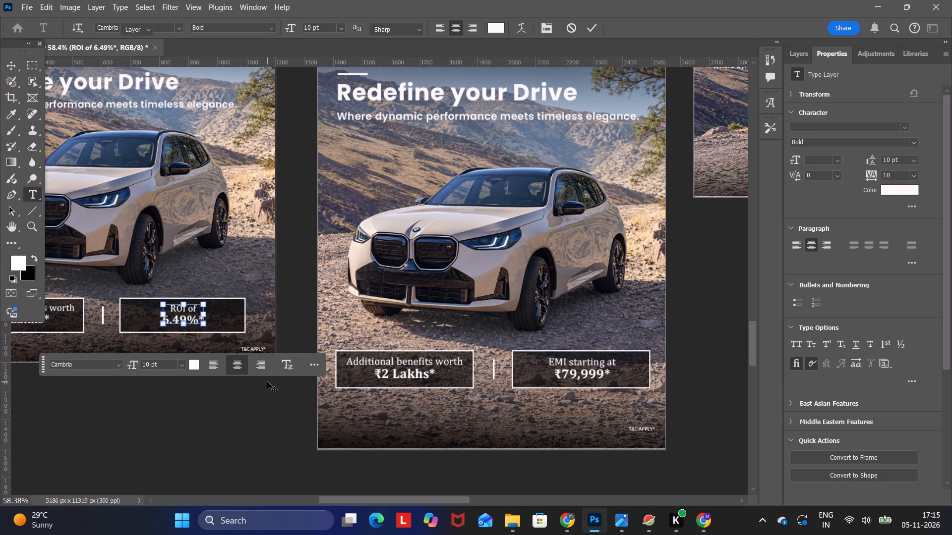
left_click(257, 398)
Replace the "EMI starting at ₹79,999*" text on the BMW X3 2 artboard with a copy of BMW X3 1's "ROI of 6.49%*" text.
left_click(189, 320)
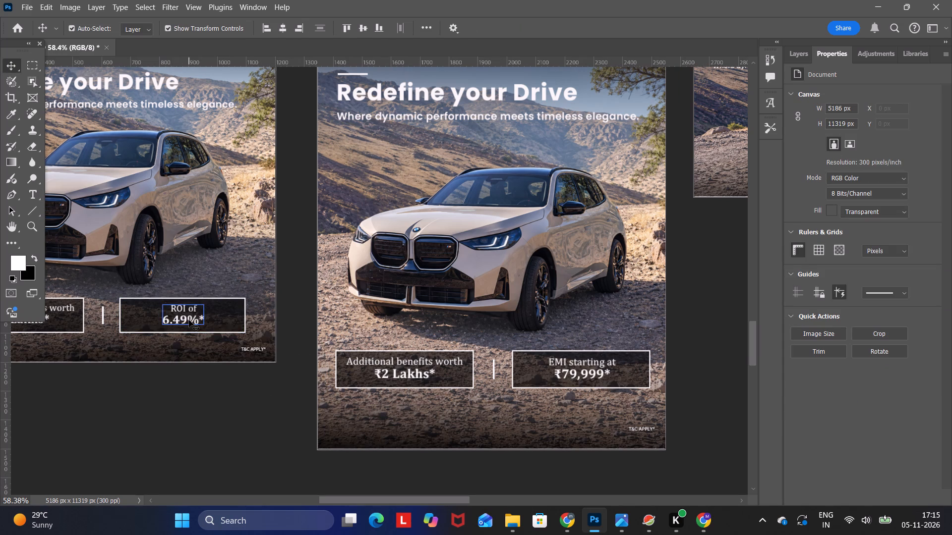
key("ctrl+c")
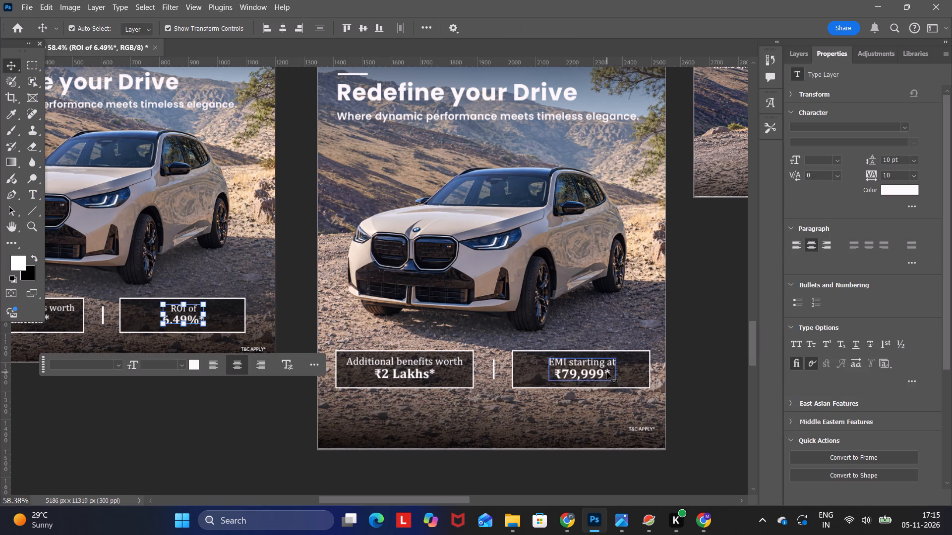
left_click(607, 372)
key("Delete")
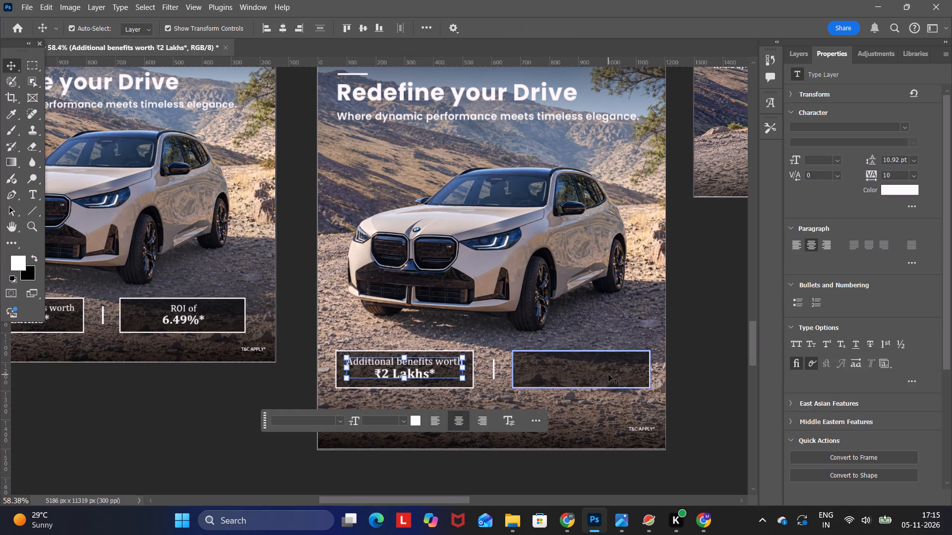
key("ctrl+v")
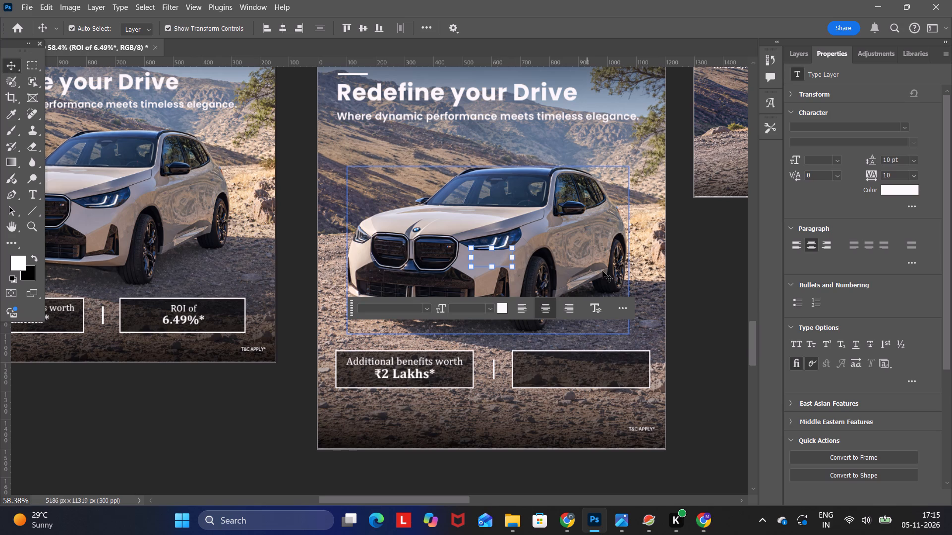
Move the pasted "ROI of 6.49%*" text into the centre of the empty offer box on BMW X3 2, level with the benefits text.
key("shift+Down")
key("shift+Down")
key("shift+Down")
key("shift+Down")
key("shift+Down")
key("shift+Down")
key("shift+Down")
key("shift+Down")
key("shift+Down")
key("shift+Down")
key("shift+Down")
key("shift+Down")
key("shift+Down")
key("shift+Down")
key("shift+Down")
key("shift+Down")
key("shift+Down")
key("shift+Down")
key("shift+Down")
key("shift+Down")
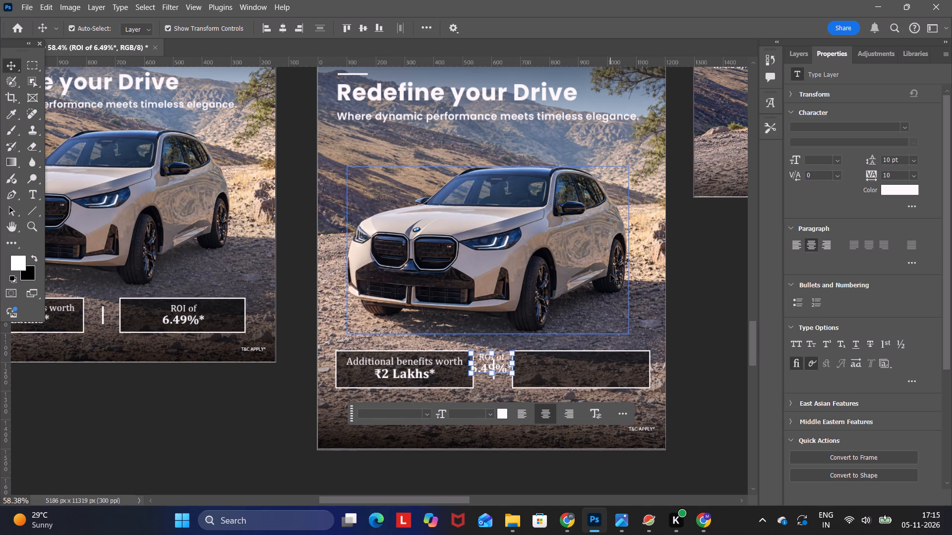
key("shift+Down")
key("shift+Down")
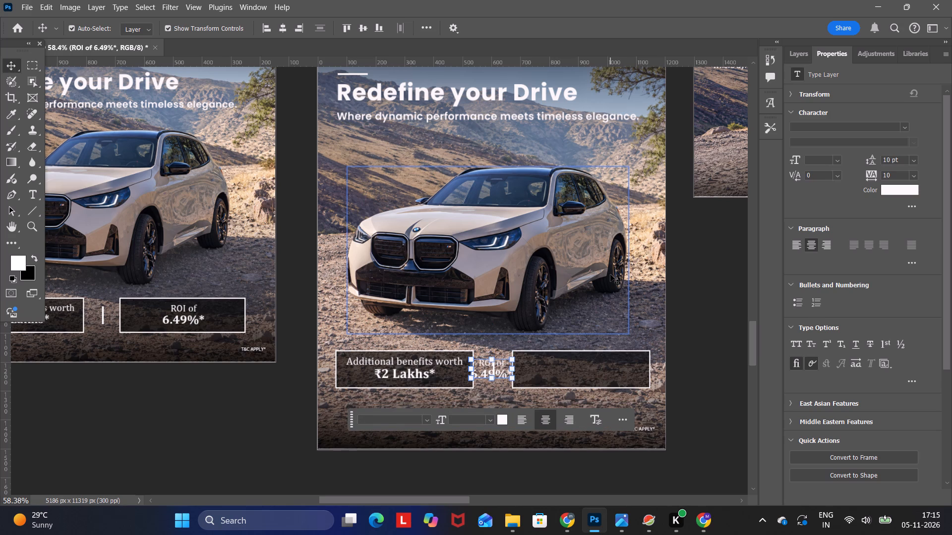
key("shift+Right")
key("shift+Right")
key("shift+Right")
key("shift+Right")
key("shift+Right")
key("shift+Right")
key("shift+Right")
key("shift+Right")
key("shift+Right")
key("shift+Right")
key("shift+Right")
key("shift+Right")
key("shift+Right")
key("shift+Right")
key("shift+Right")
key("shift+Right")
key("shift+Right")
key("shift+Right")
key("shift+Right")
key("shift+Right")
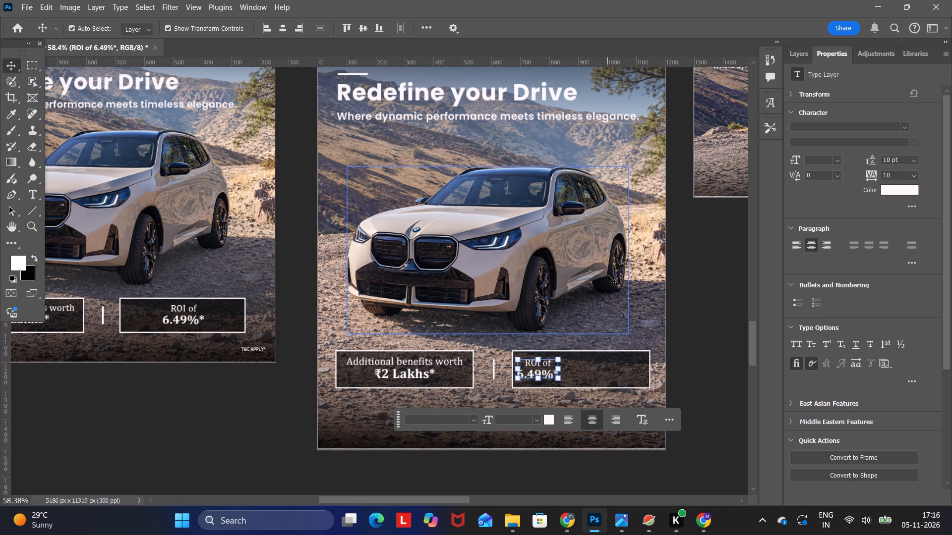
key("shift+Right")
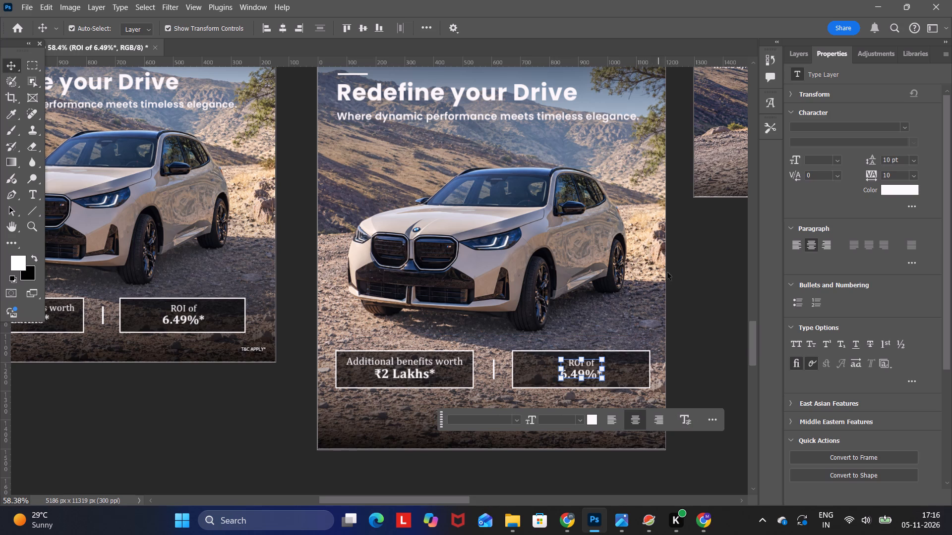
left_click(694, 280)
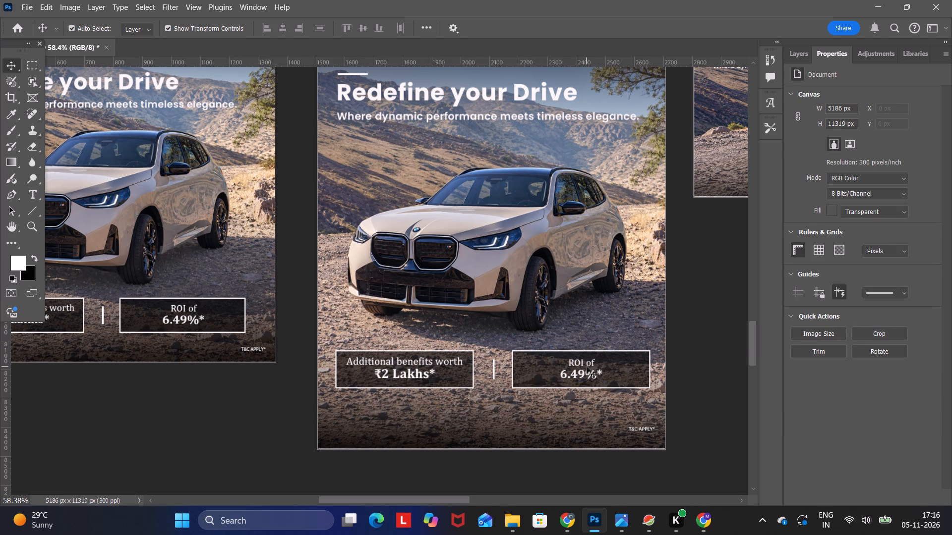
Check the "Additional benefits worth" text size on BMW X3 2 and set the "ROI of" line to 8.62 pt.
left_click(587, 367)
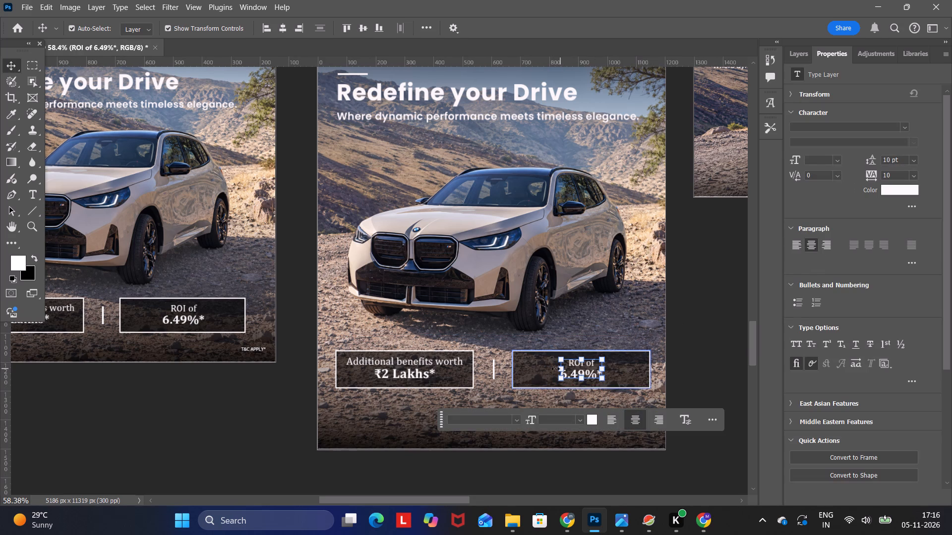
double_click(449, 360)
double_click(440, 361)
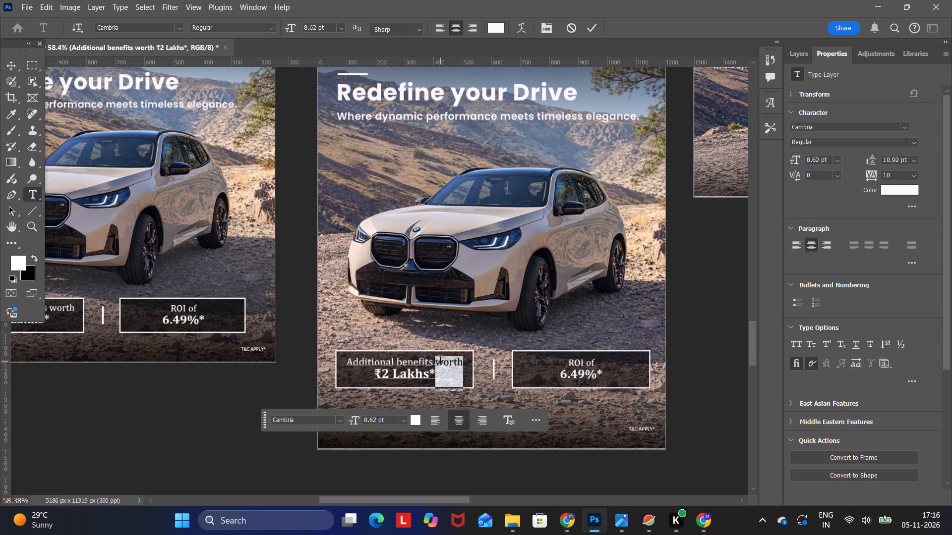
double_click(586, 364)
left_click(576, 364)
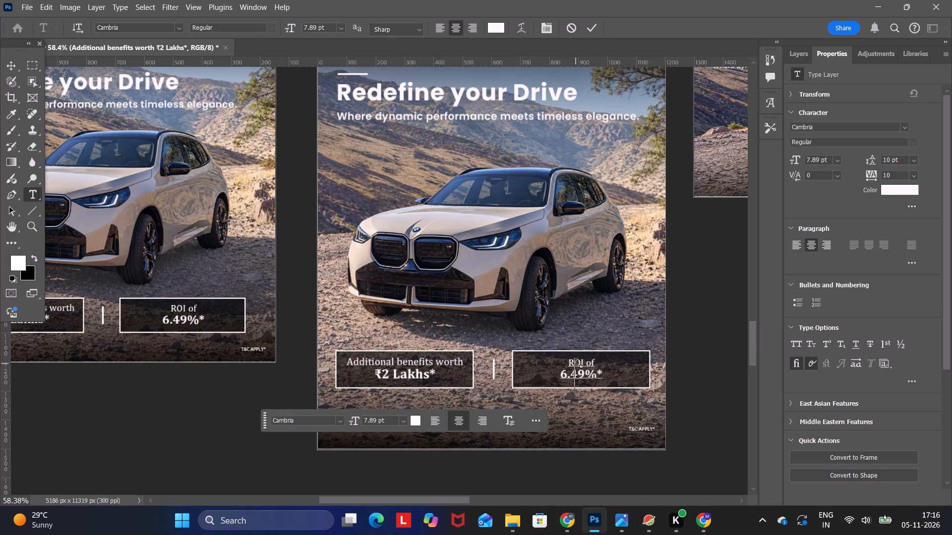
double_click(576, 364)
left_click(576, 364)
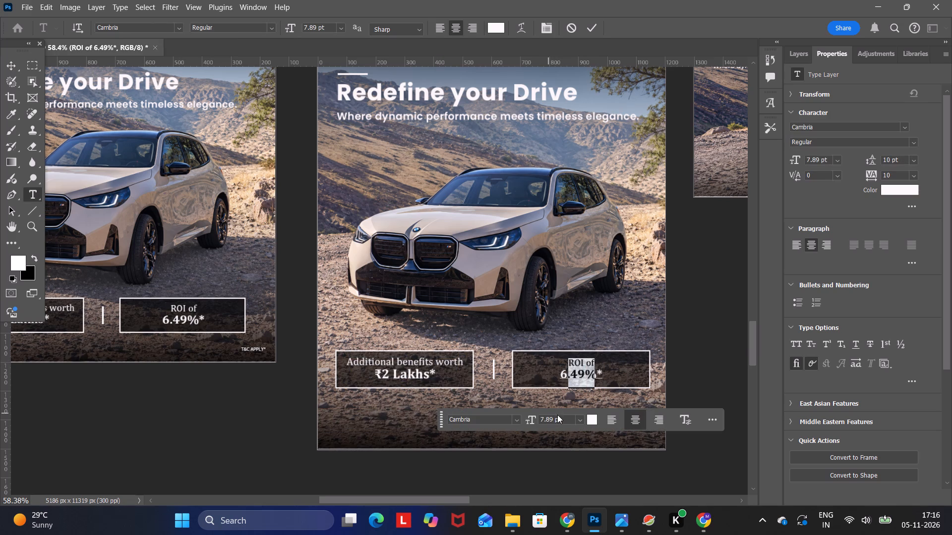
left_click_drag(552, 420, 497, 420)
type("8.62")
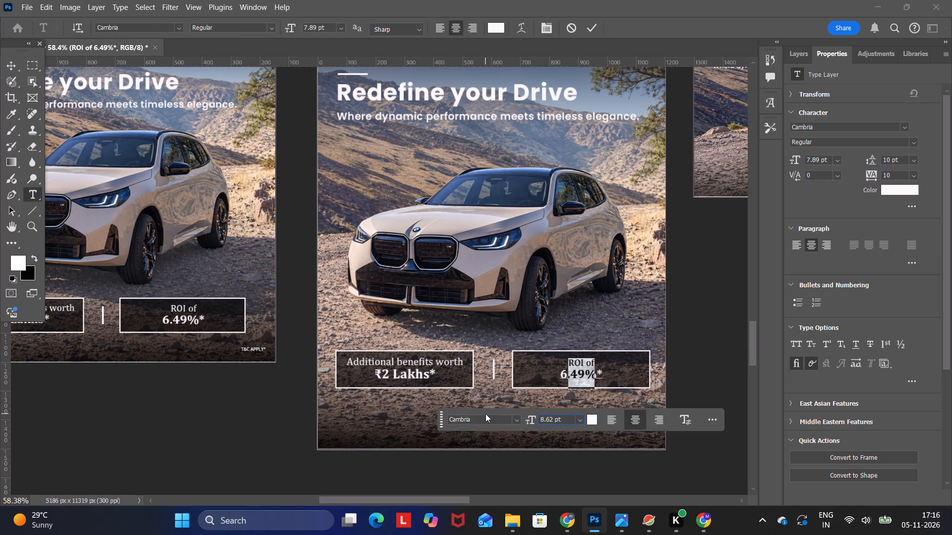
key("Return")
left_click(686, 308)
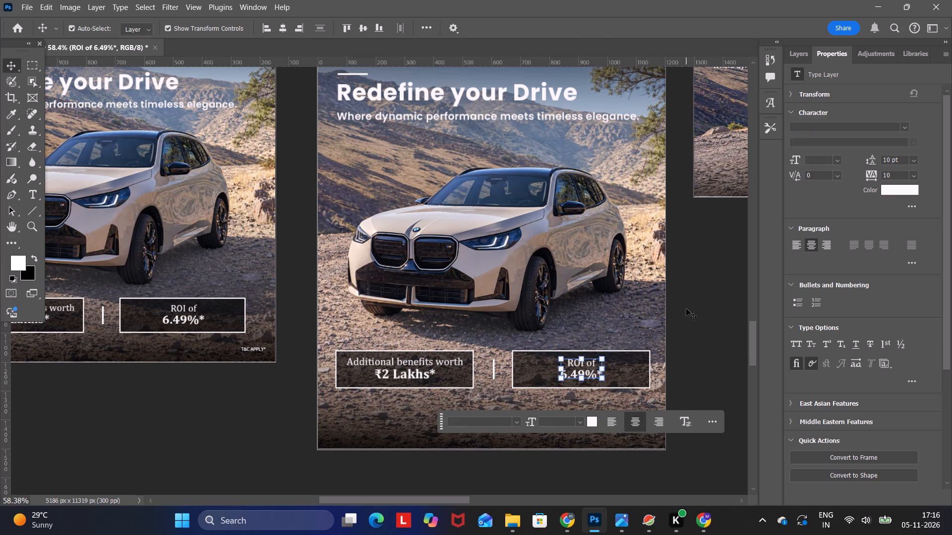
Delete the old images with the EMI offer from the BMW X3 3 and BMW X3 4 artboards.
left_click(686, 309)
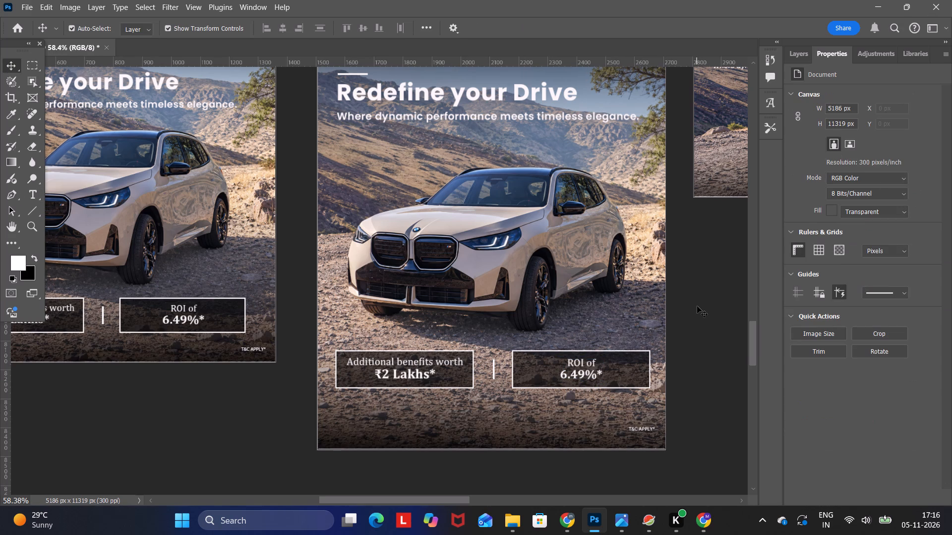
left_click(714, 299)
scroll(707, 302, "down", 4, "alt")
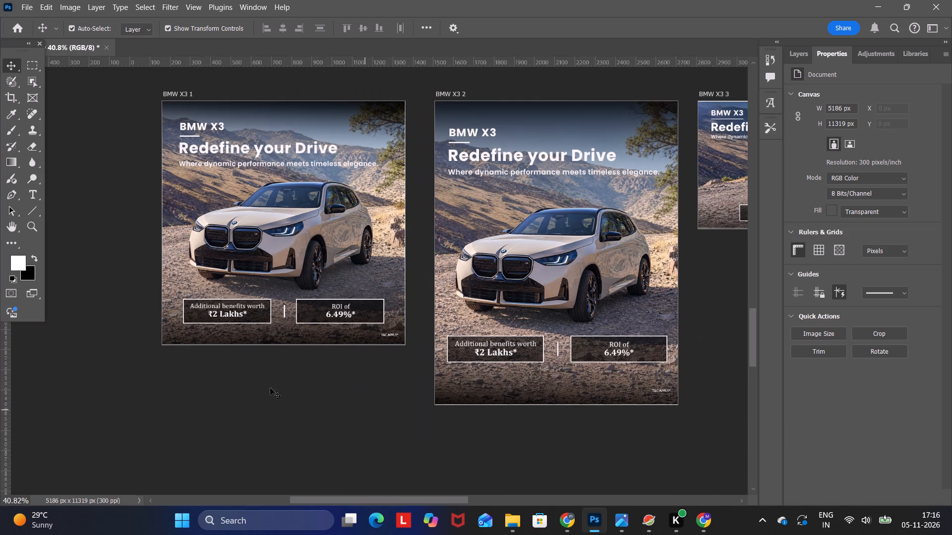
scroll(410, 376, "up", 7)
left_click_drag(373, 497, 456, 500)
left_click(507, 226)
key("Delete")
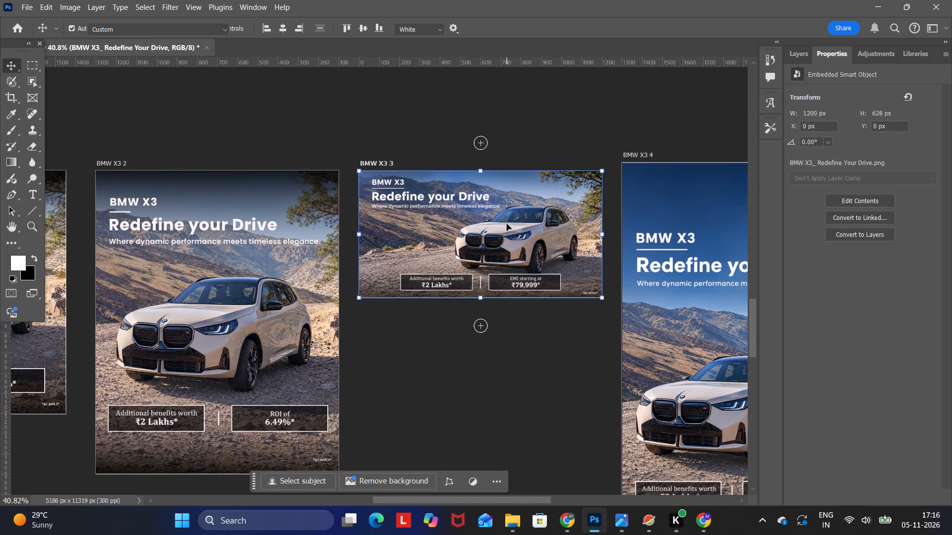
left_click(667, 227)
key("Delete")
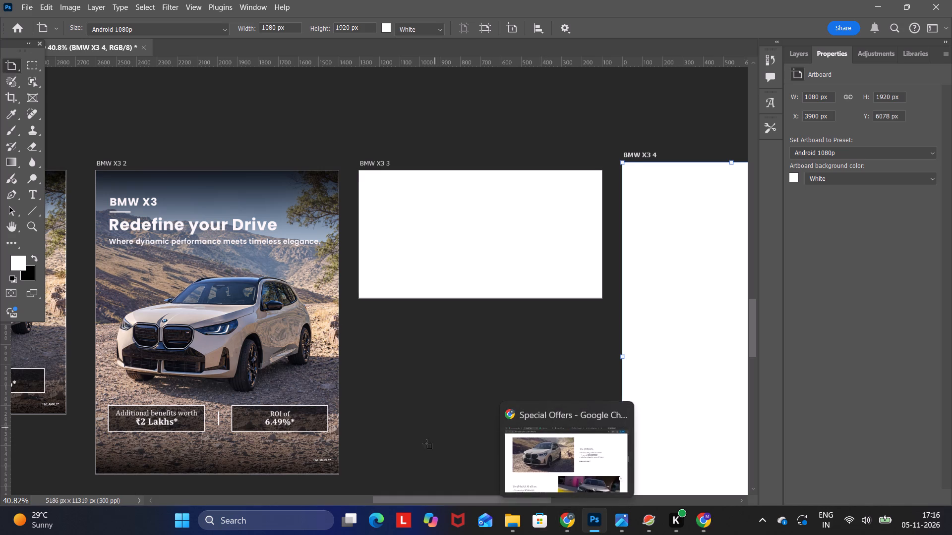
Export only the BMW X3 1 artboard as a PNG named "BMW X3 12" in the bmw folder.
left_click_drag(415, 497, 332, 488)
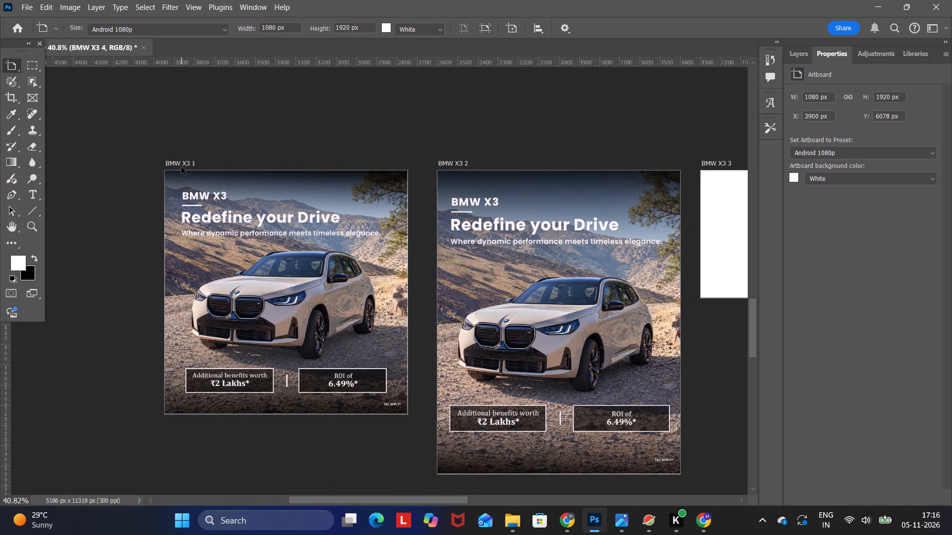
left_click(181, 167)
left_click(26, 0)
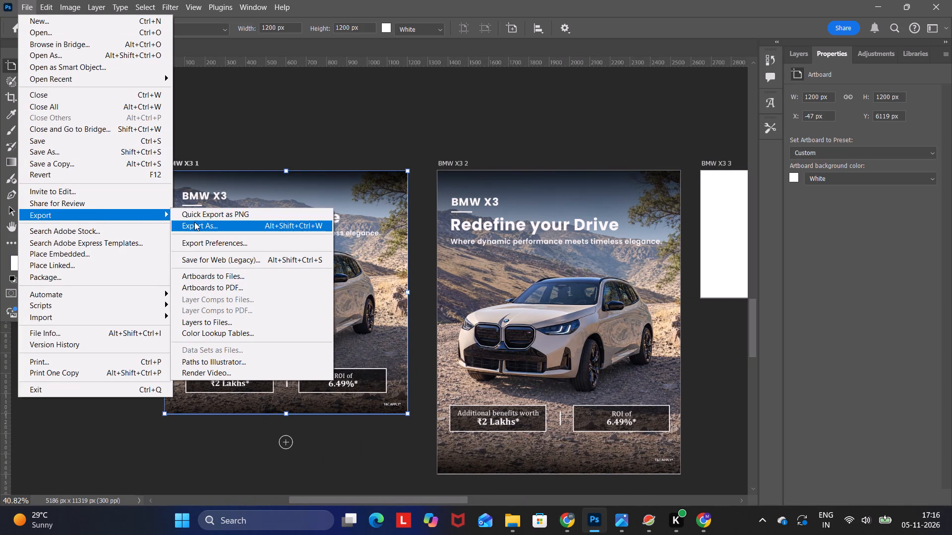
left_click(194, 222)
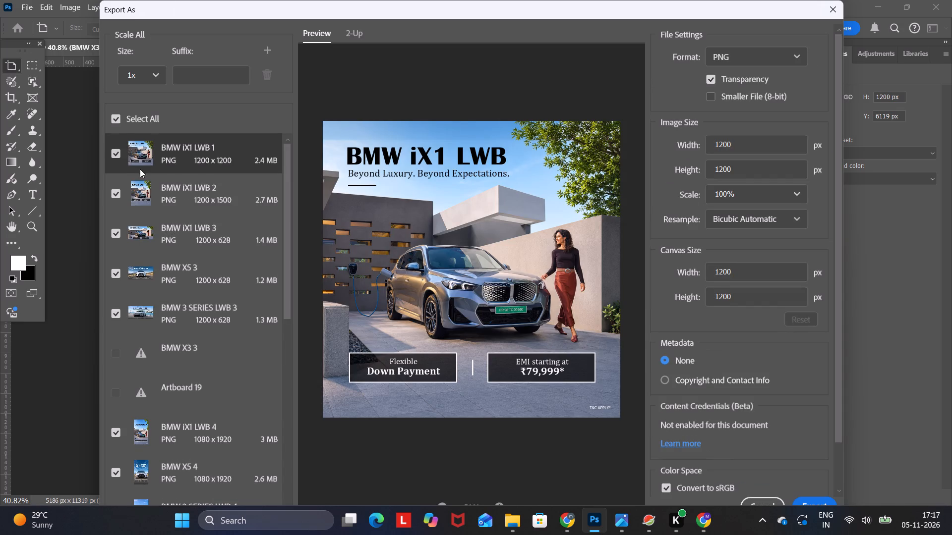
left_click(115, 118)
scroll(191, 324, "down", 9)
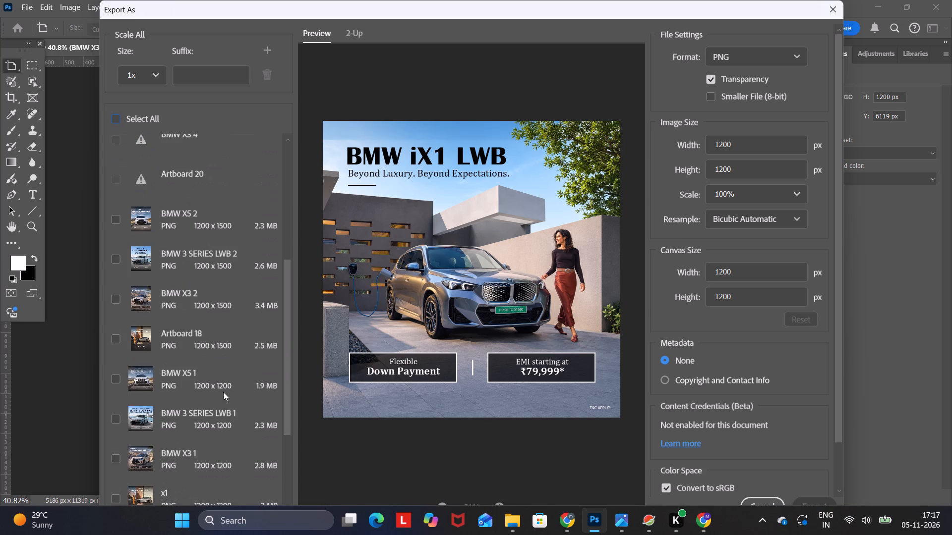
scroll(223, 390, "down", 7)
left_click(118, 457)
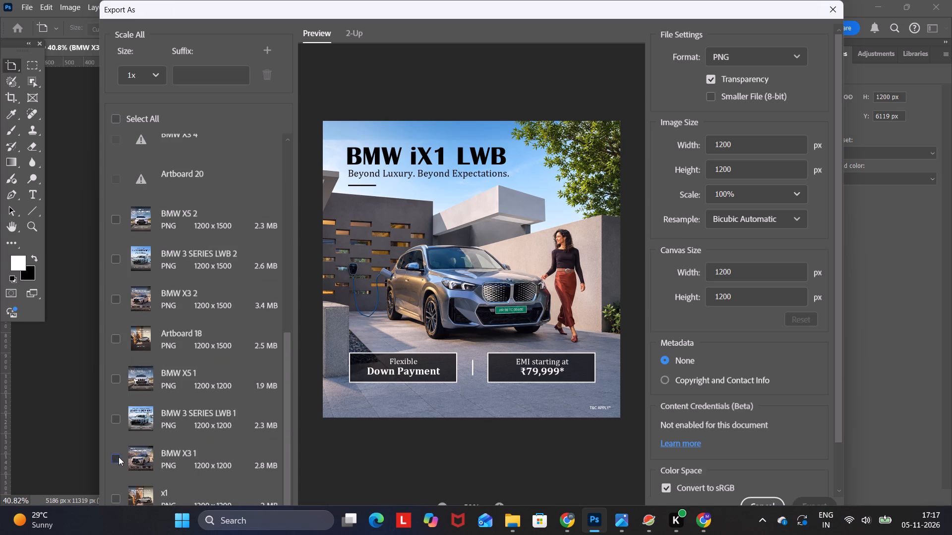
left_click(817, 503)
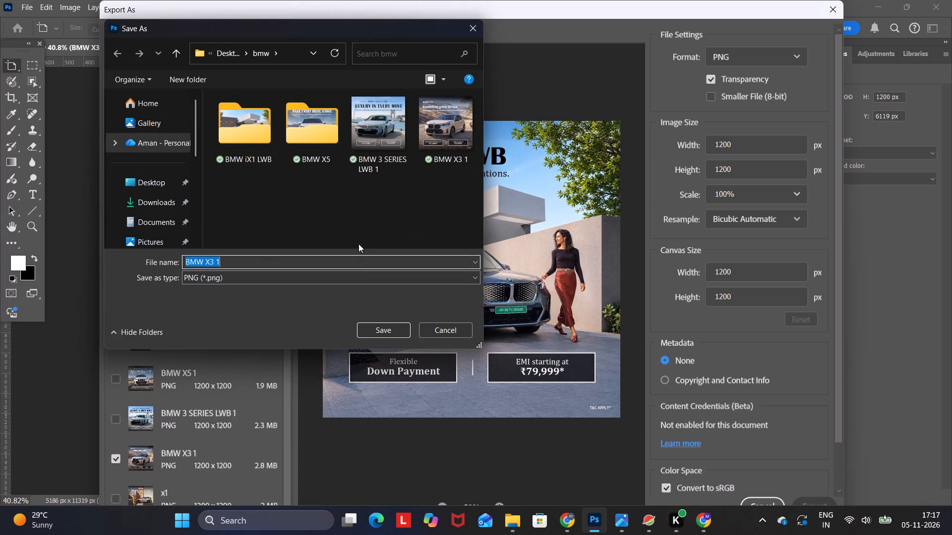
left_click(329, 260)
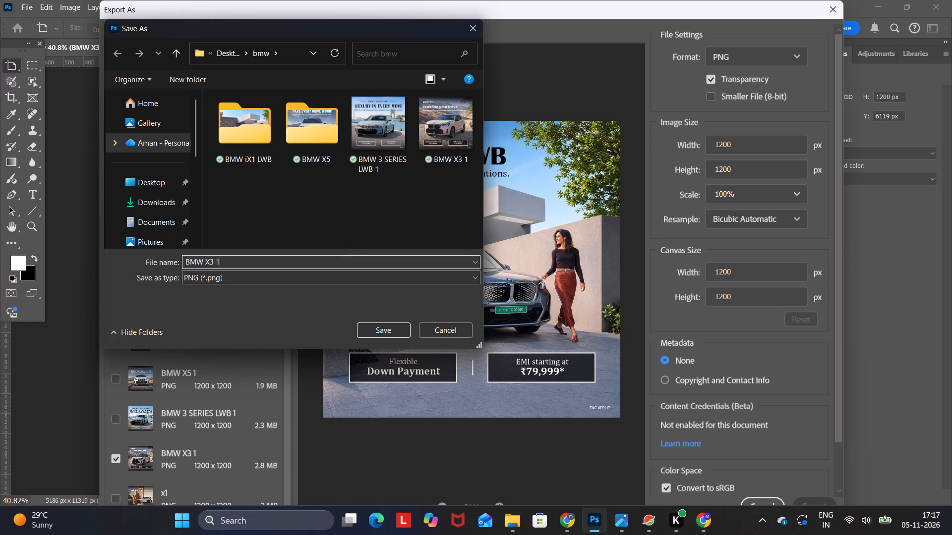
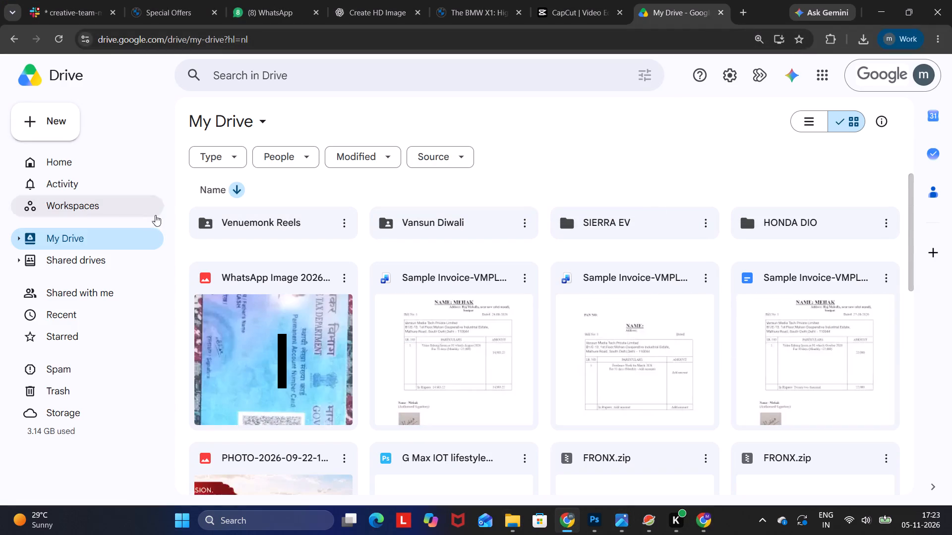
left_click(94, 160)
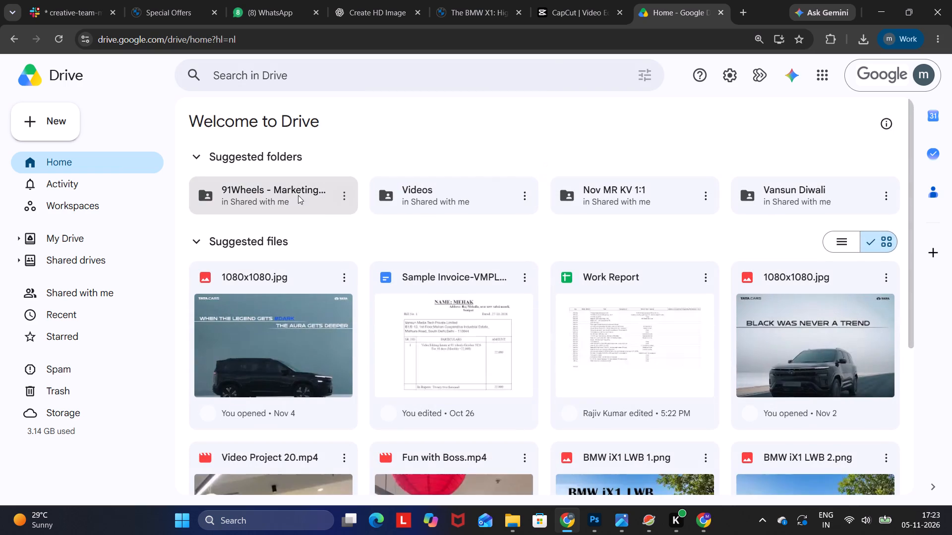
double_click(298, 194)
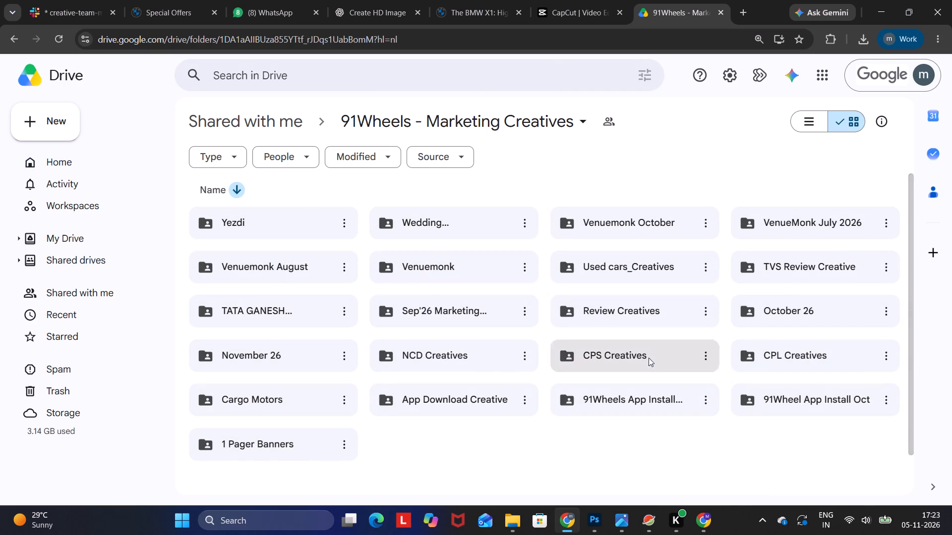
double_click(270, 366)
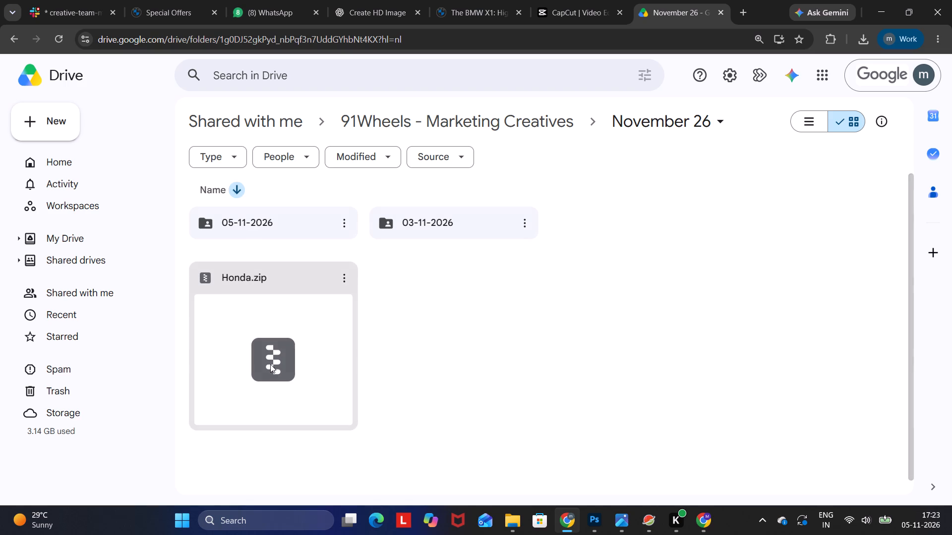
double_click(459, 235)
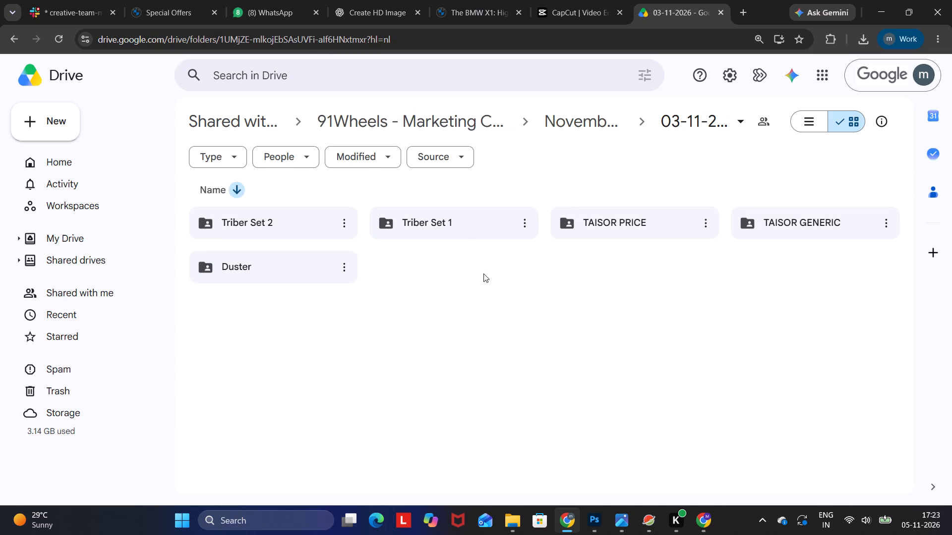
left_click(11, 38)
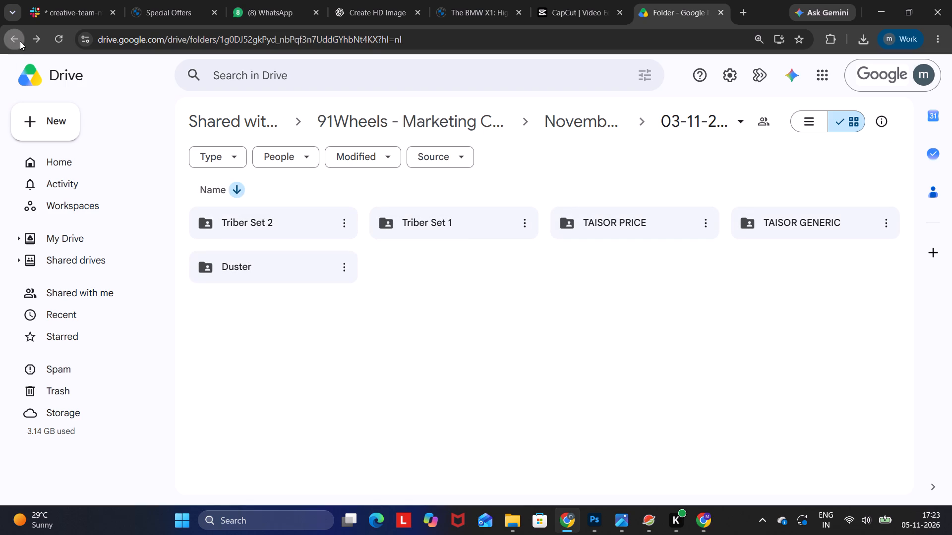
double_click(247, 225)
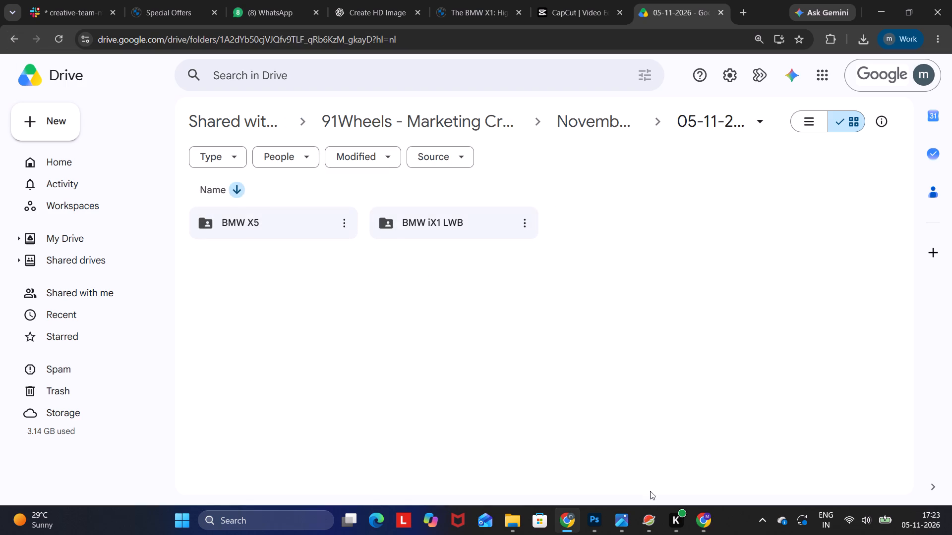